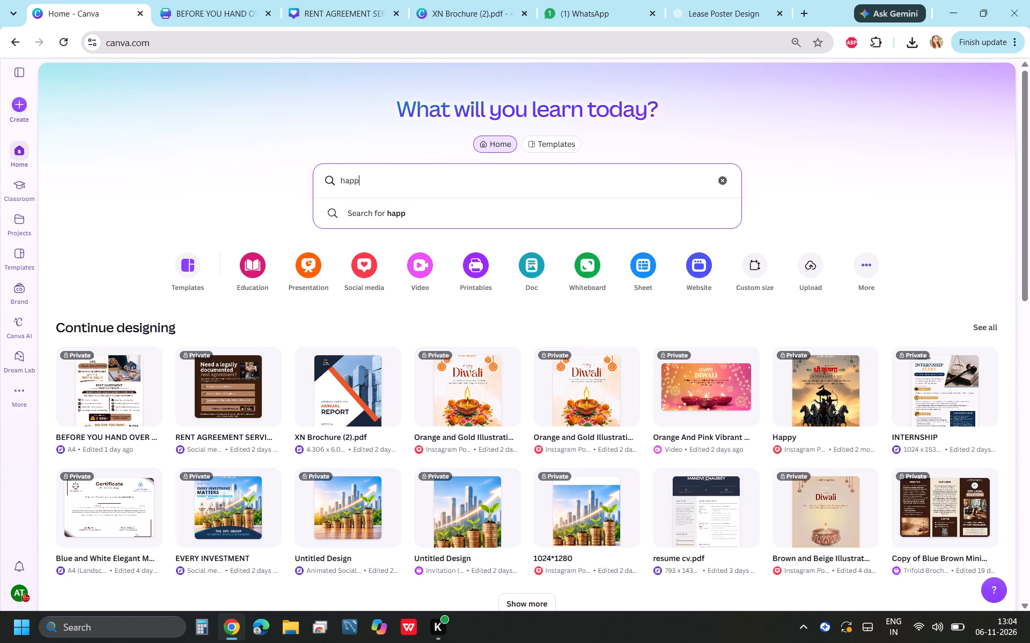
{"action": "type", "text": "y"}
{"action": "key", "text": "space"}
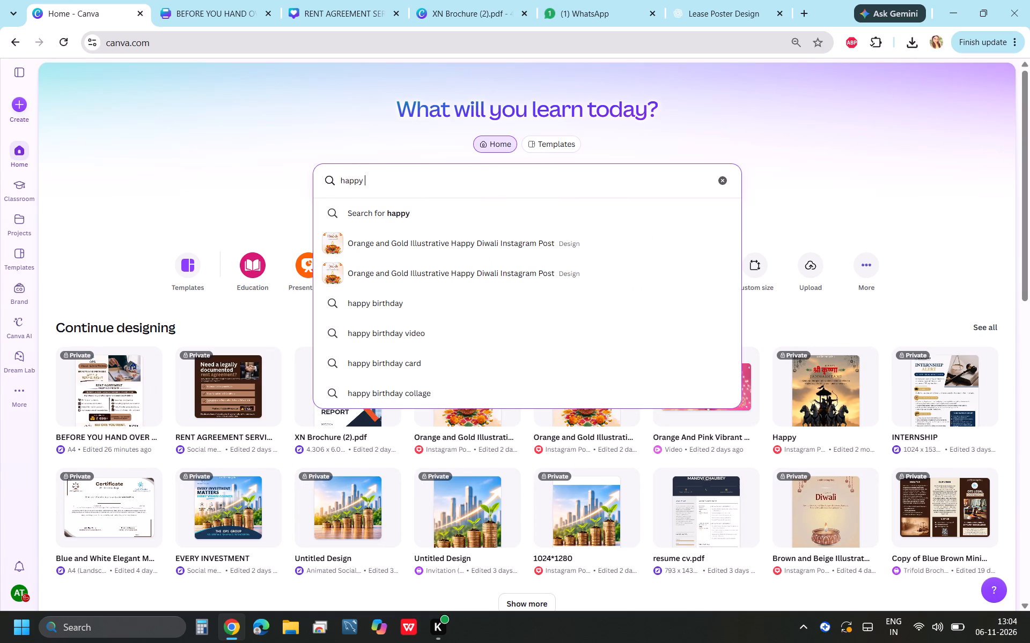
{"action": "type", "text": "dh"}
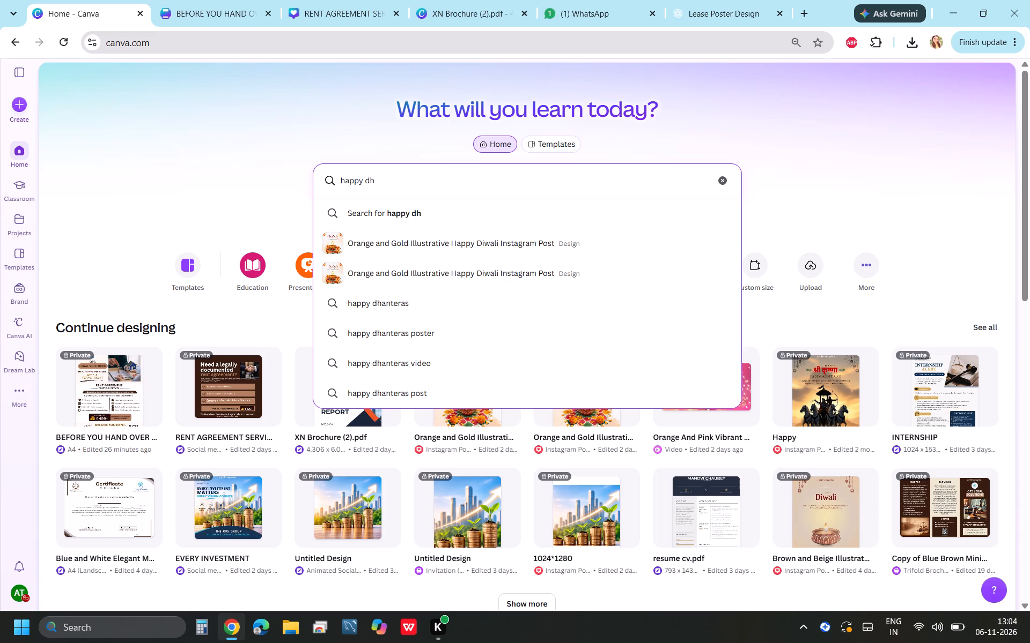
{"action": "scroll", "coordinate": [1029, 630], "scroll_direction": "up", "scroll_amount": 1}
{"action": "left_click", "coordinate": [412, 330]}
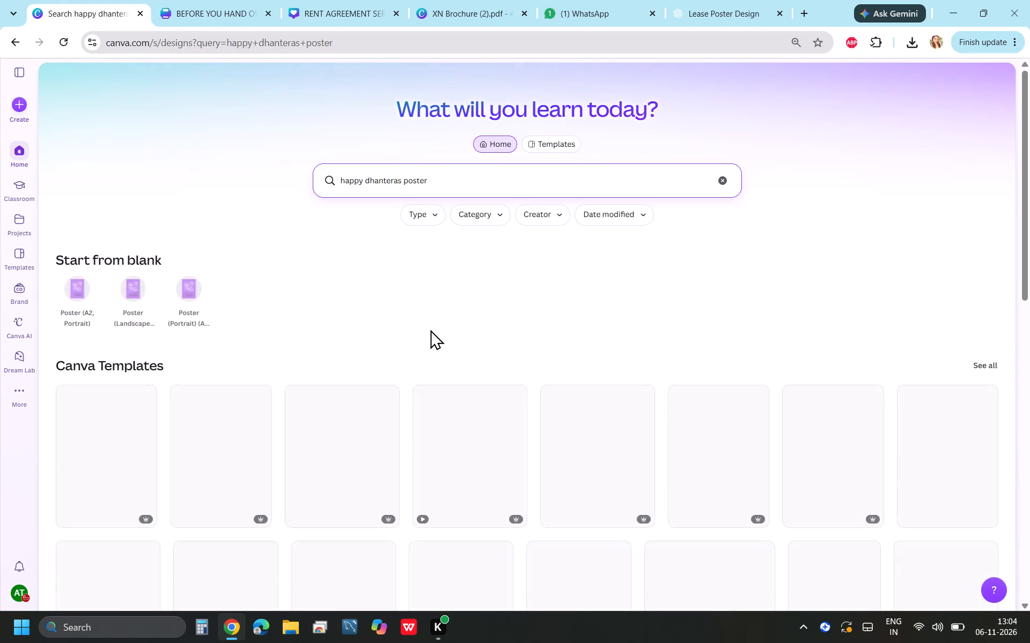
Browse the Dhanteras templates and open "Gold Beige Minimal Festive Dhanteras Greetings Mobile Video" for customising.
{"action": "scroll", "coordinate": [570, 361], "scroll_direction": "down", "scroll_amount": 3}
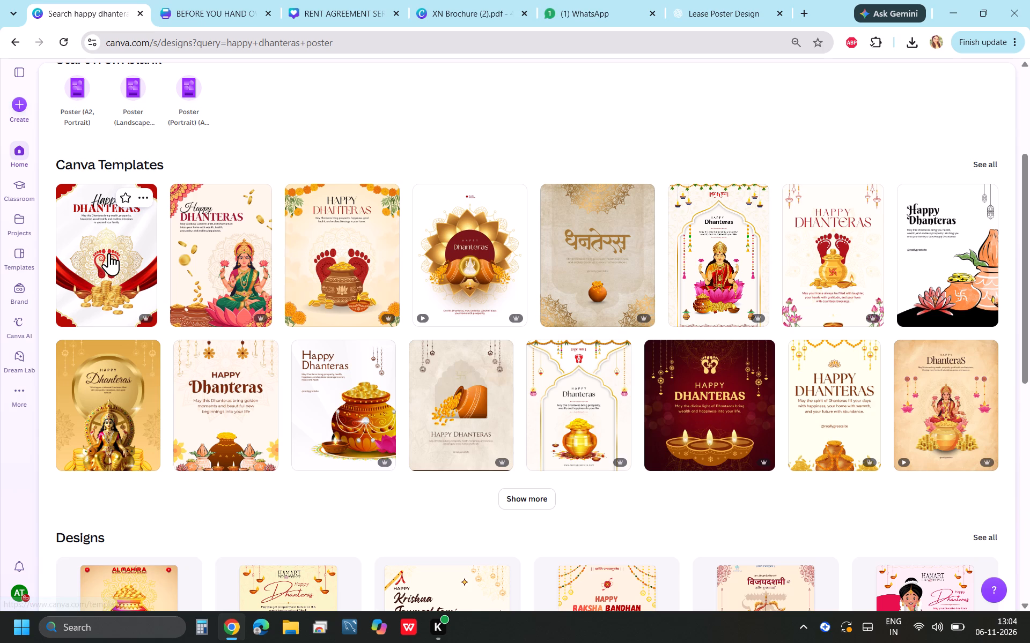
{"action": "left_click", "coordinate": [109, 253]}
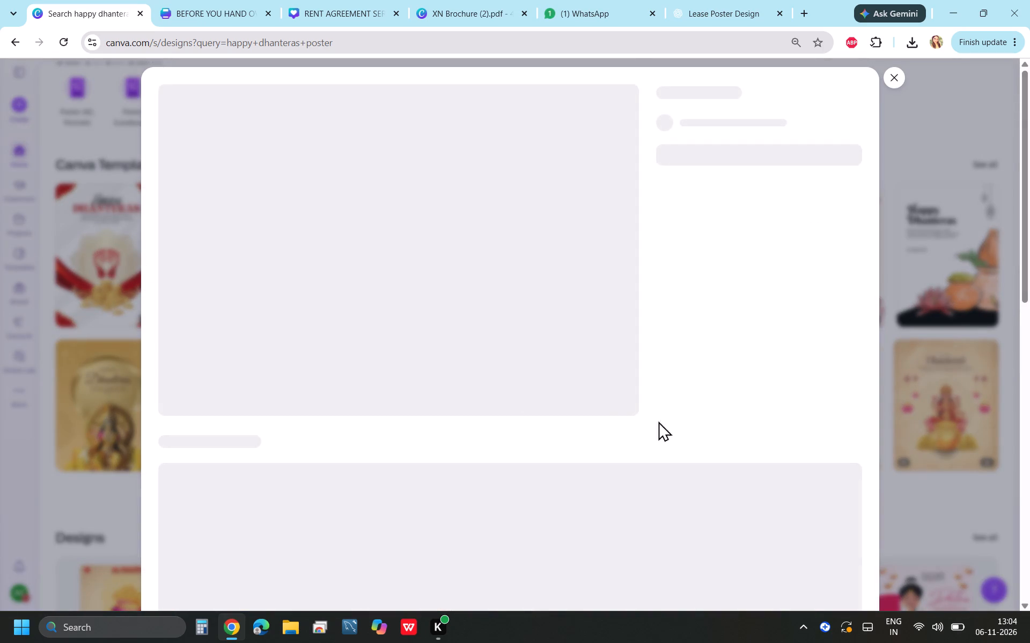
{"action": "scroll", "coordinate": [645, 373], "scroll_direction": "down", "scroll_amount": 4}
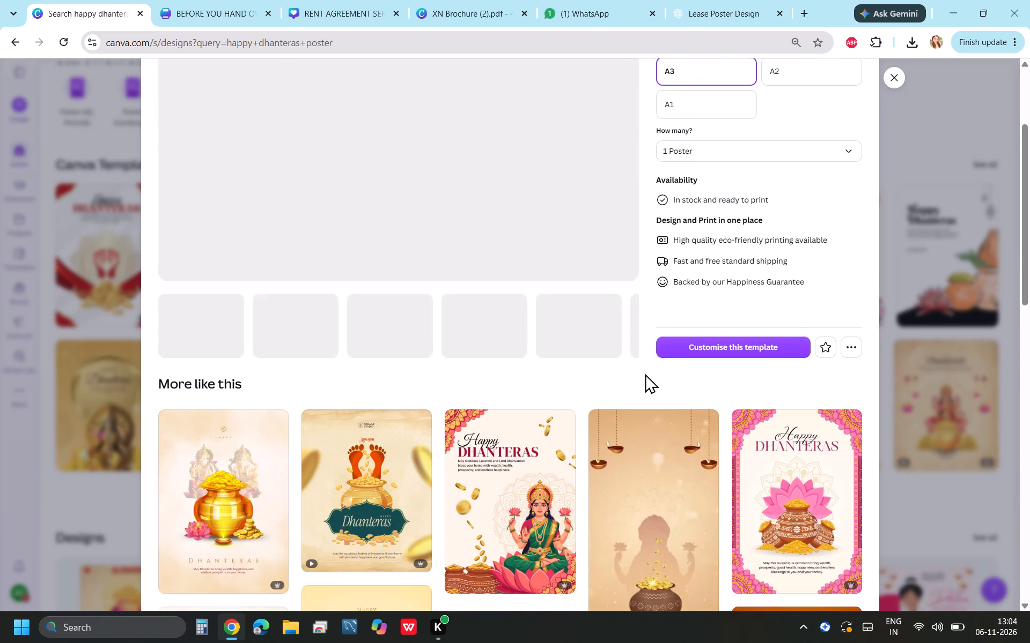
{"action": "scroll", "coordinate": [645, 373], "scroll_direction": "down", "scroll_amount": 2}
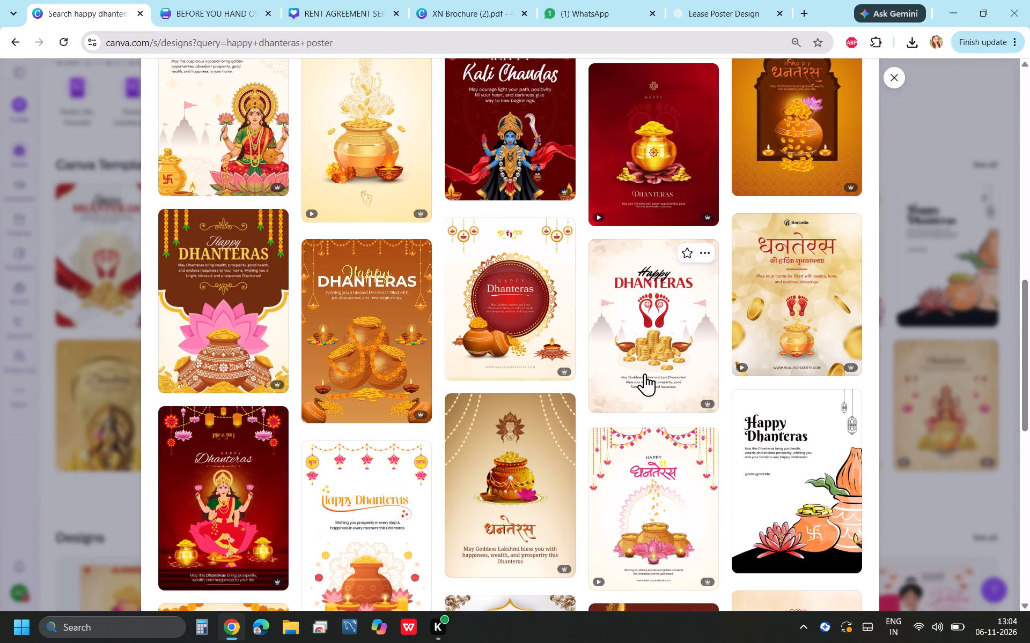
{"action": "scroll", "coordinate": [645, 373], "scroll_direction": "up", "scroll_amount": 6}
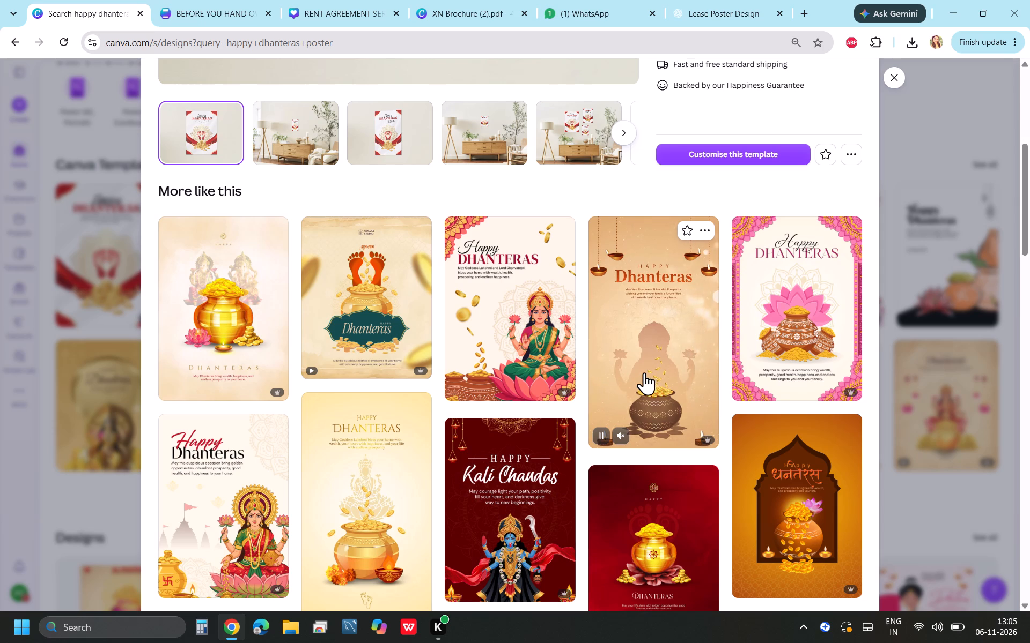
{"action": "left_click", "coordinate": [644, 372]}
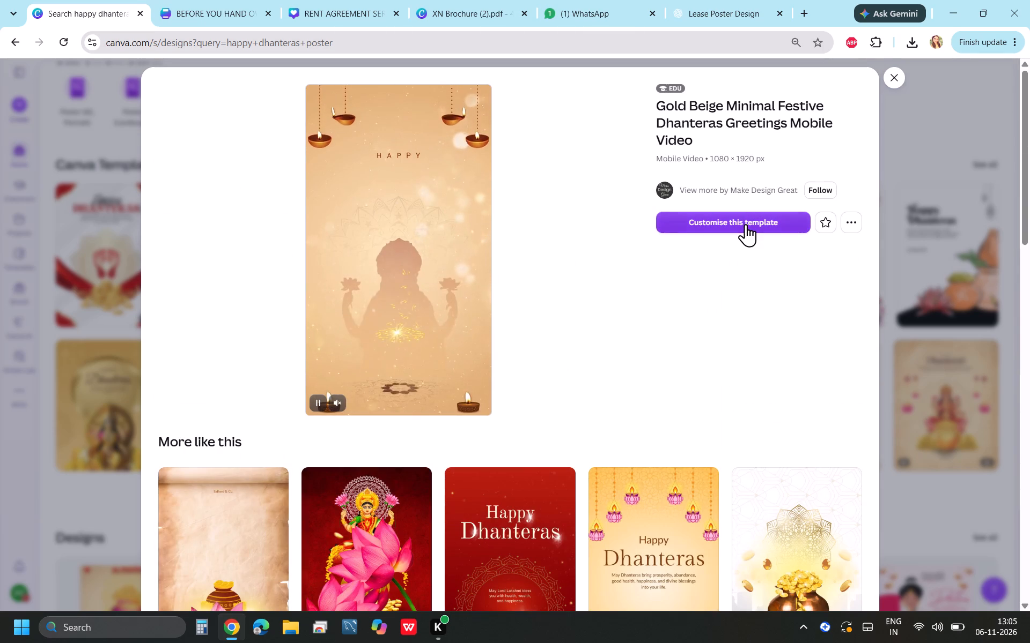
{"action": "left_click", "coordinate": [746, 224]}
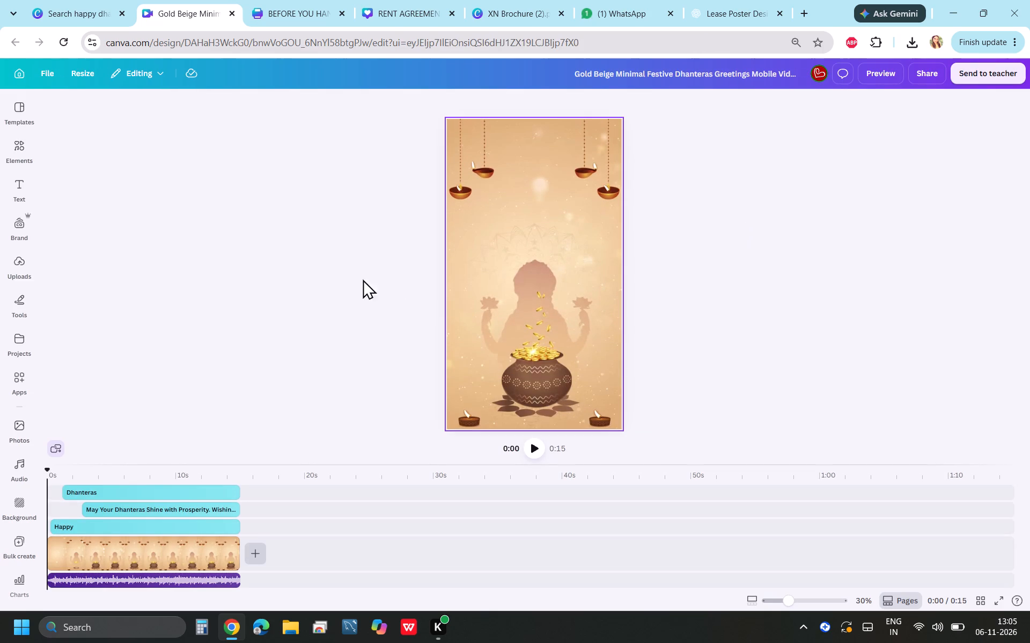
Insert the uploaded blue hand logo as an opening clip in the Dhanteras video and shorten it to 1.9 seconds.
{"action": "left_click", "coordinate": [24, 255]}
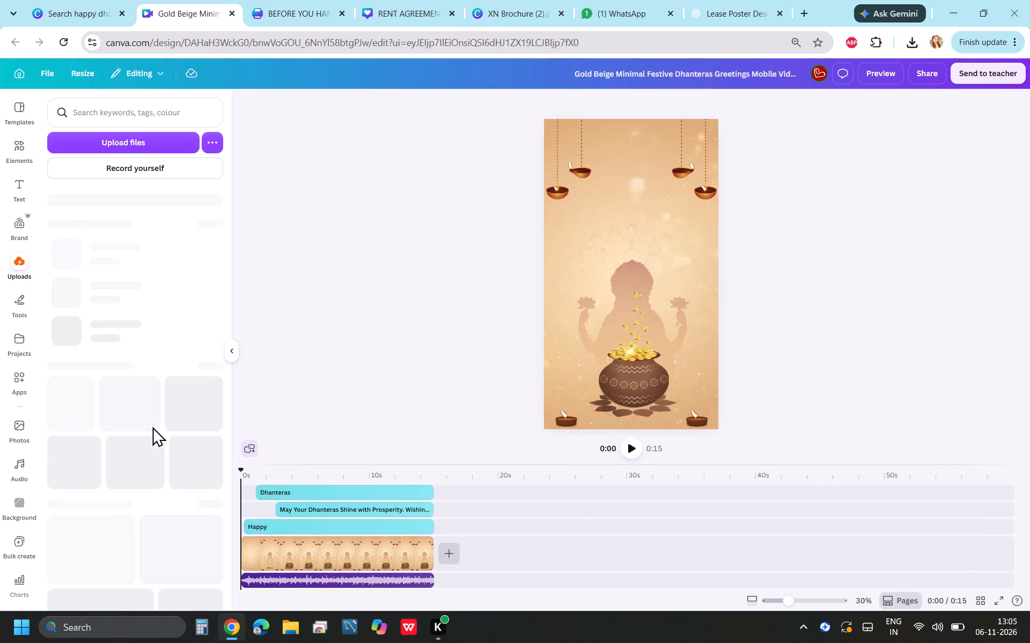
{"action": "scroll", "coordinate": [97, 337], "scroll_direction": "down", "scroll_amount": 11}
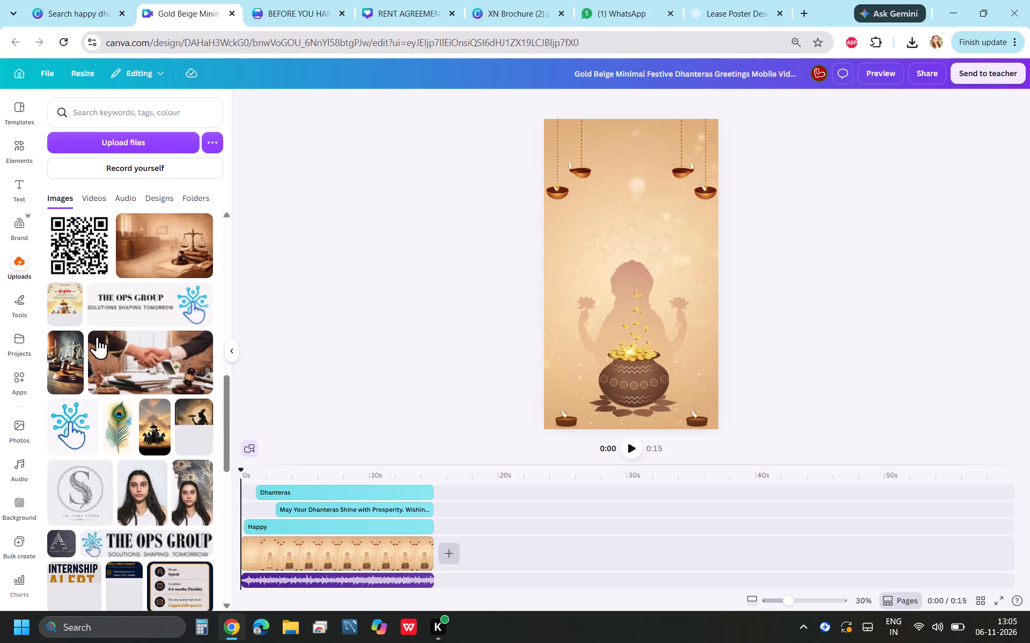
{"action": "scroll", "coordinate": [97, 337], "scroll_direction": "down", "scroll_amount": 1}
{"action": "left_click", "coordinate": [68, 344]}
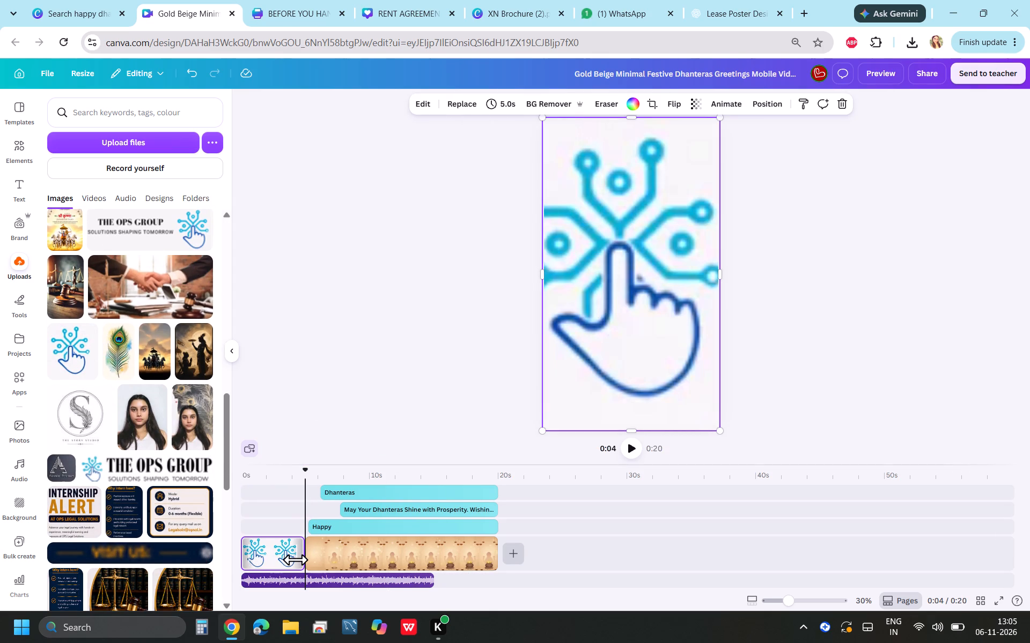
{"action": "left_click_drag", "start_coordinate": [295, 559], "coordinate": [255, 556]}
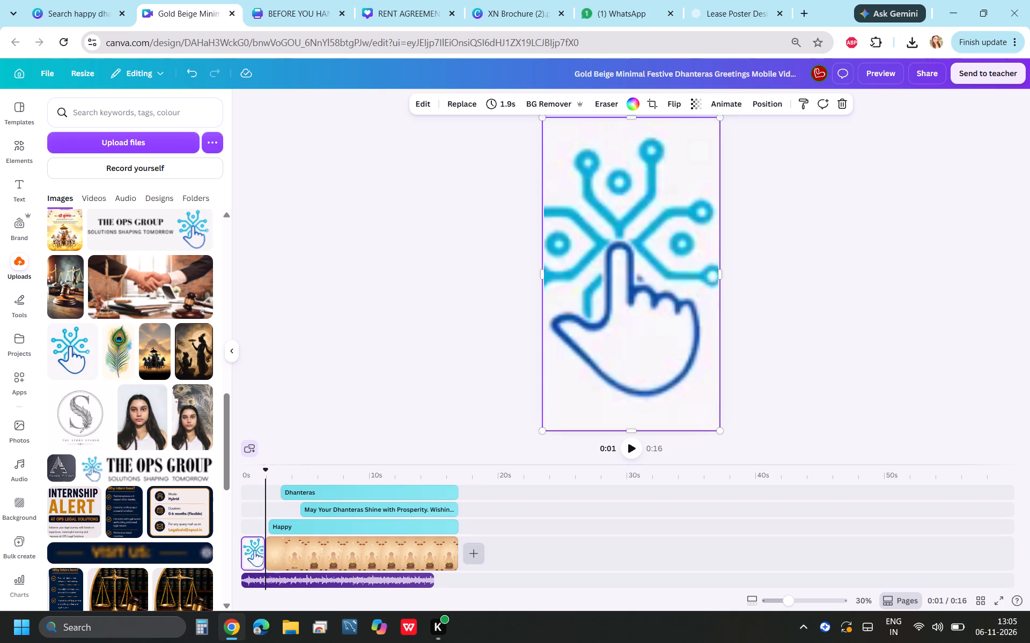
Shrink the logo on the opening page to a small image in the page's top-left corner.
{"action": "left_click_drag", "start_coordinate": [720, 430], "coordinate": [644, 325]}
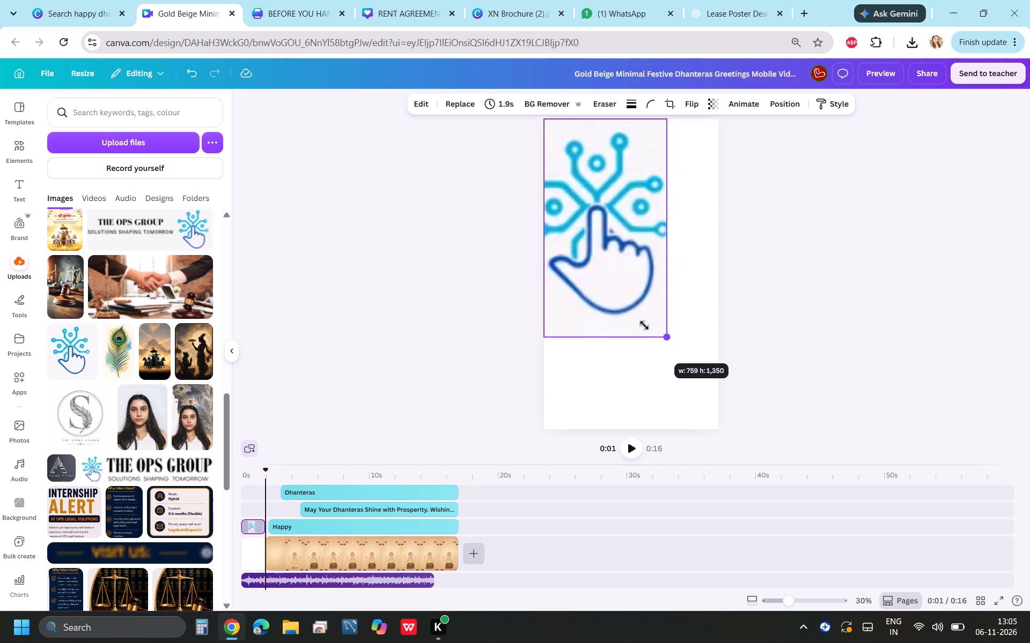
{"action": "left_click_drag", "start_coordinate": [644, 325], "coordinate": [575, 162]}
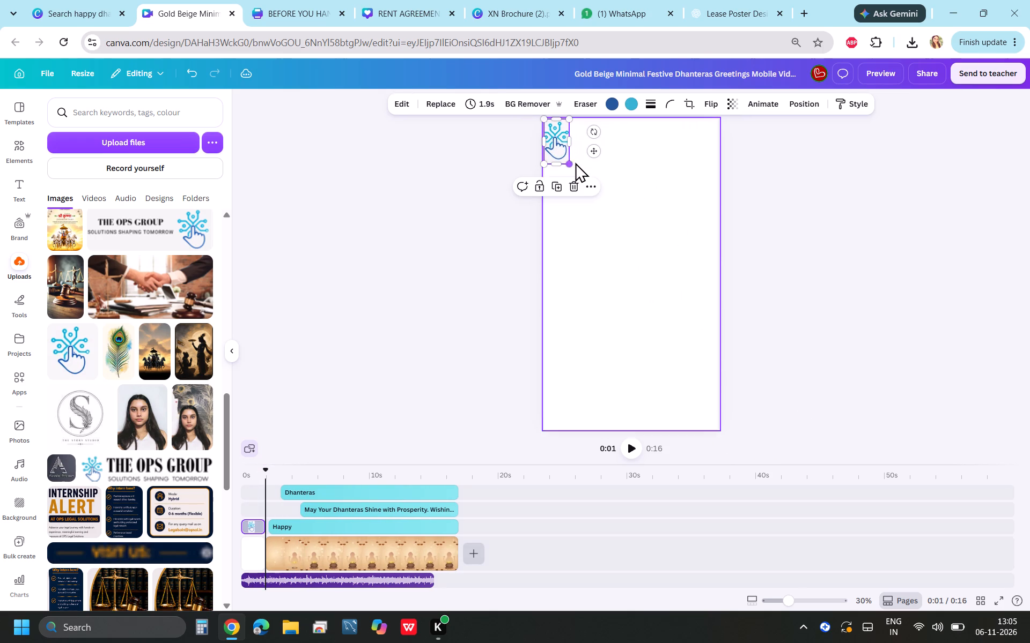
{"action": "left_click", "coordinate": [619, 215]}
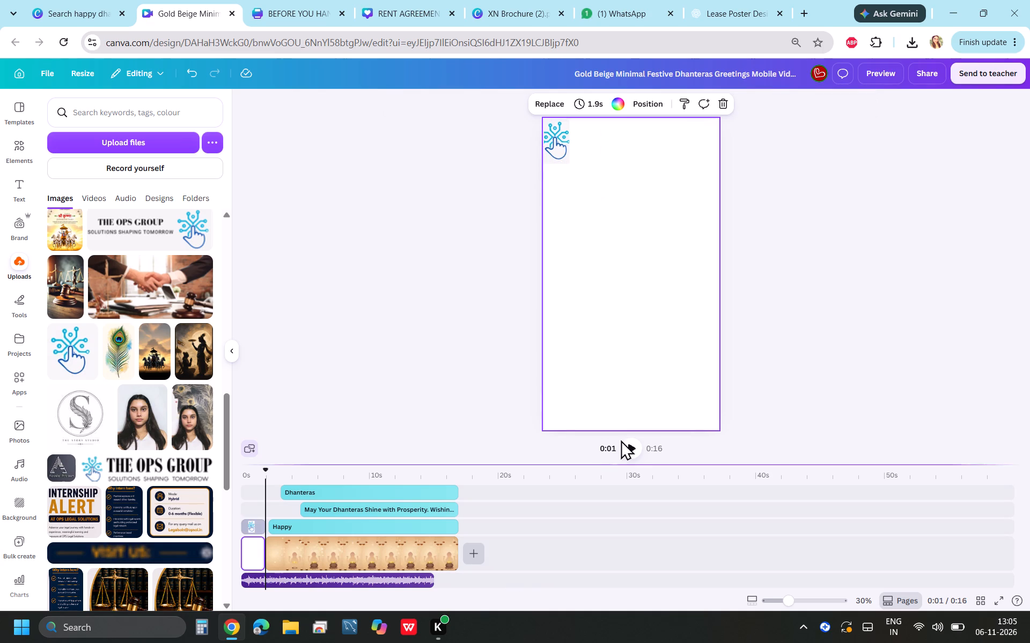
Play the video preview and adjust the computer's sound volume while it runs.
{"action": "left_click", "coordinate": [631, 447]}
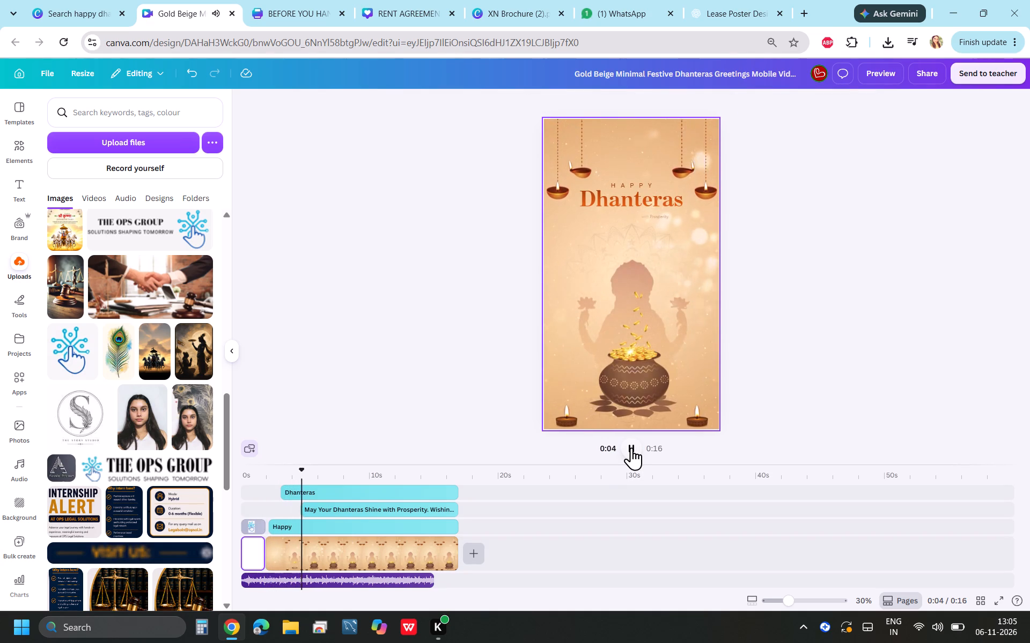
{"action": "left_click", "coordinate": [921, 624]}
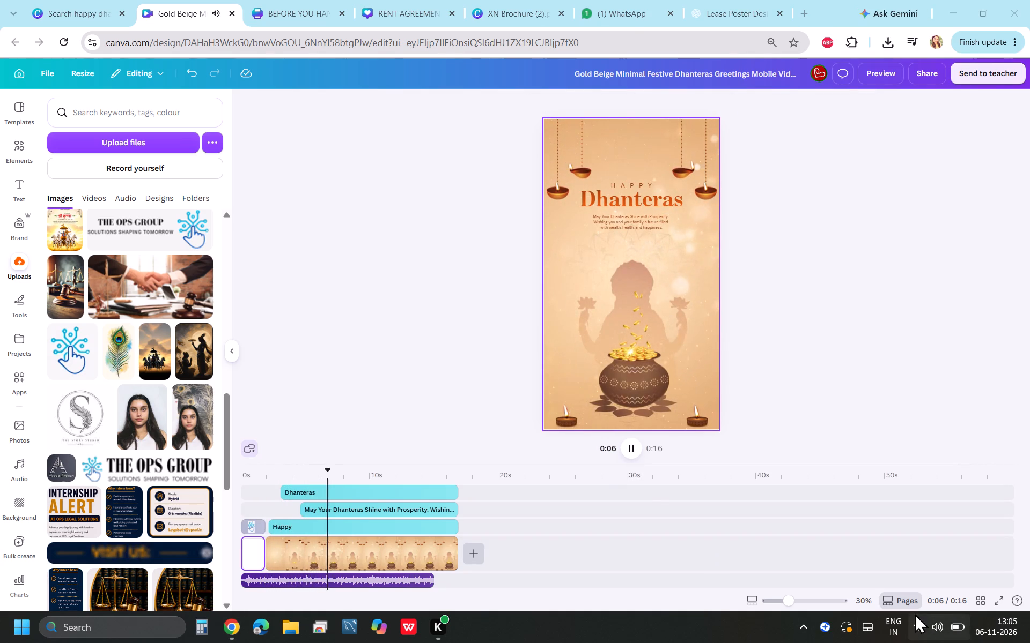
{"action": "left_click", "coordinate": [839, 539]}
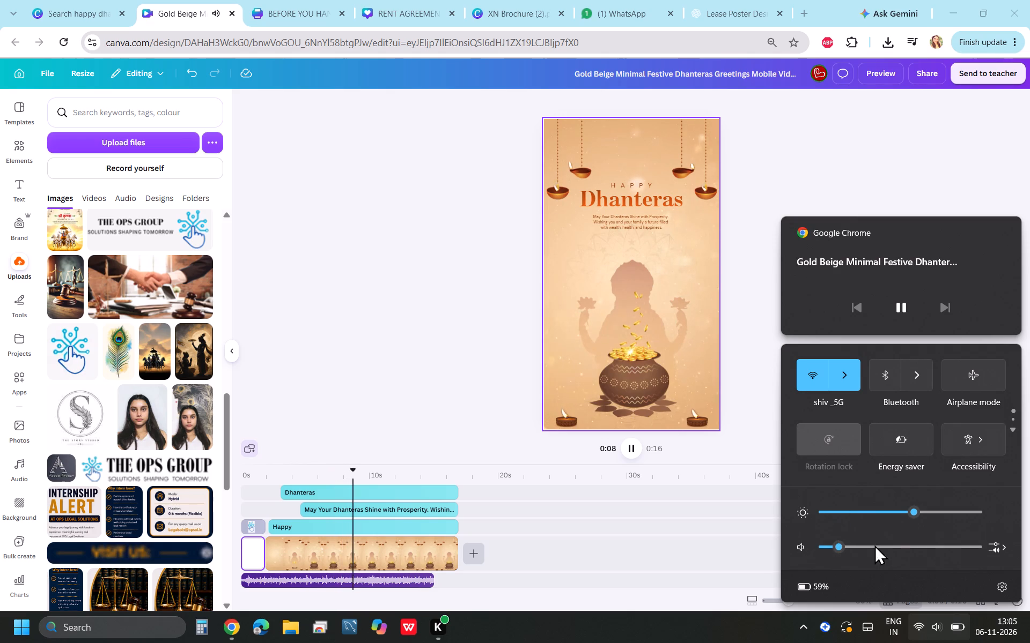
{"action": "left_click", "coordinate": [894, 543]}
{"action": "left_click", "coordinate": [881, 543]}
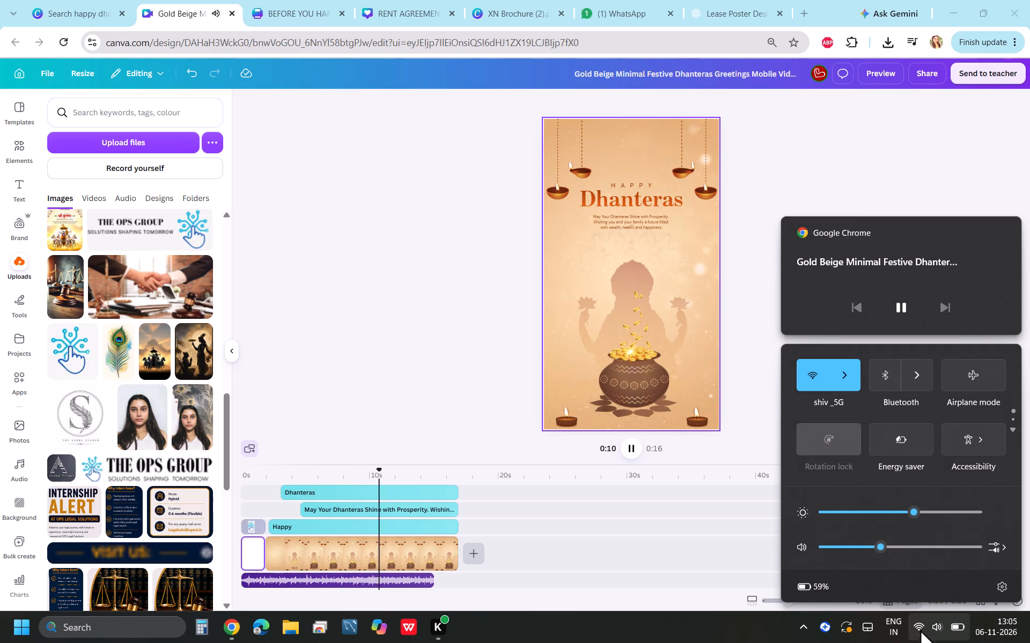
{"action": "left_click", "coordinate": [923, 622]}
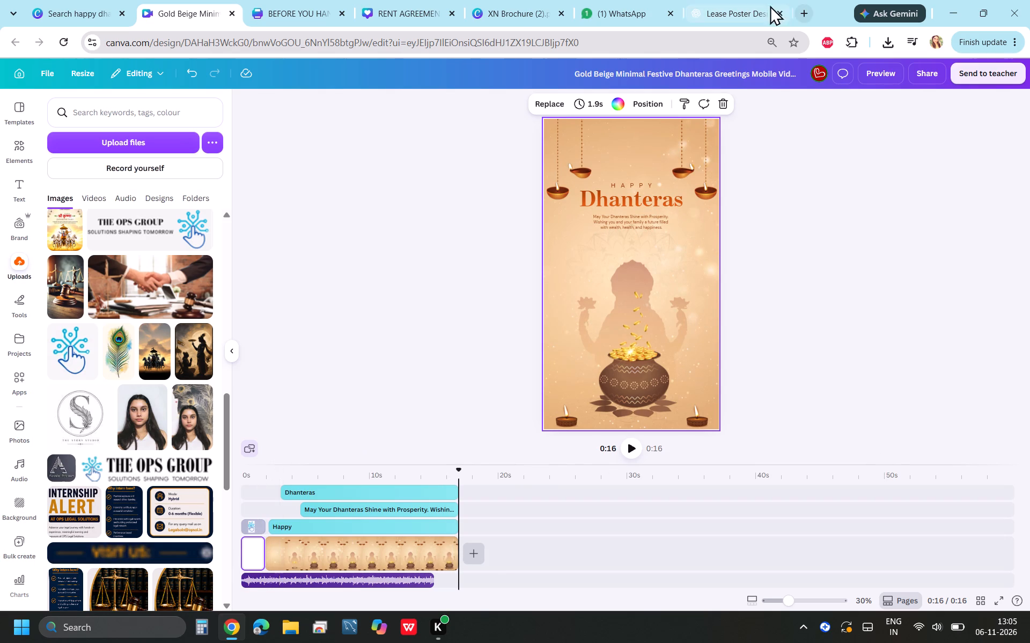
Close the video design and open the "Red Gold and Cream Traditional Happy Dhanteras Poster" template for customising.
{"action": "left_click", "coordinate": [233, 10]}
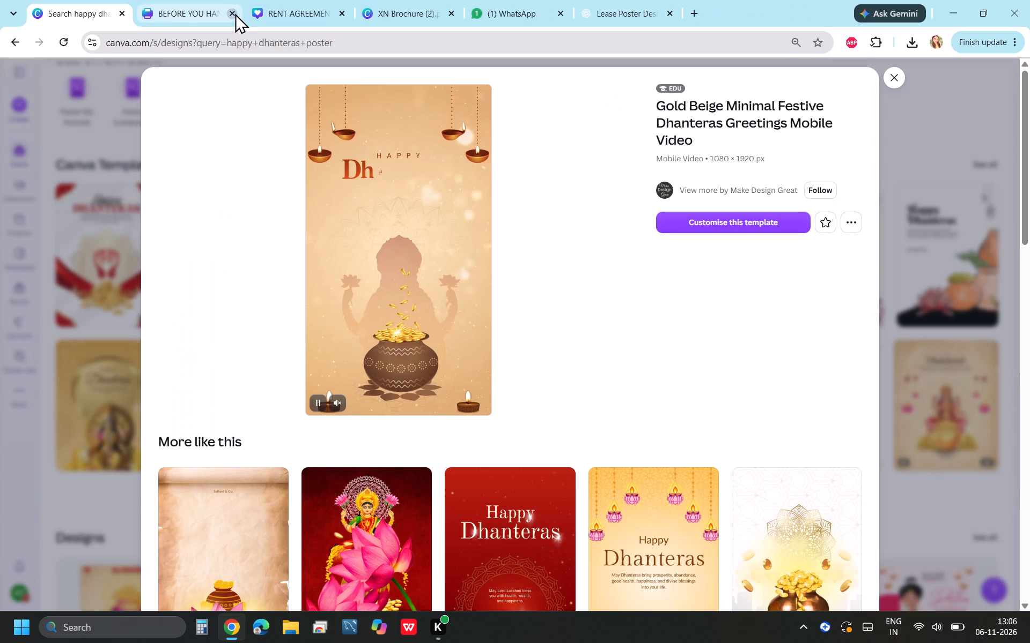
{"action": "left_click", "coordinate": [900, 64]}
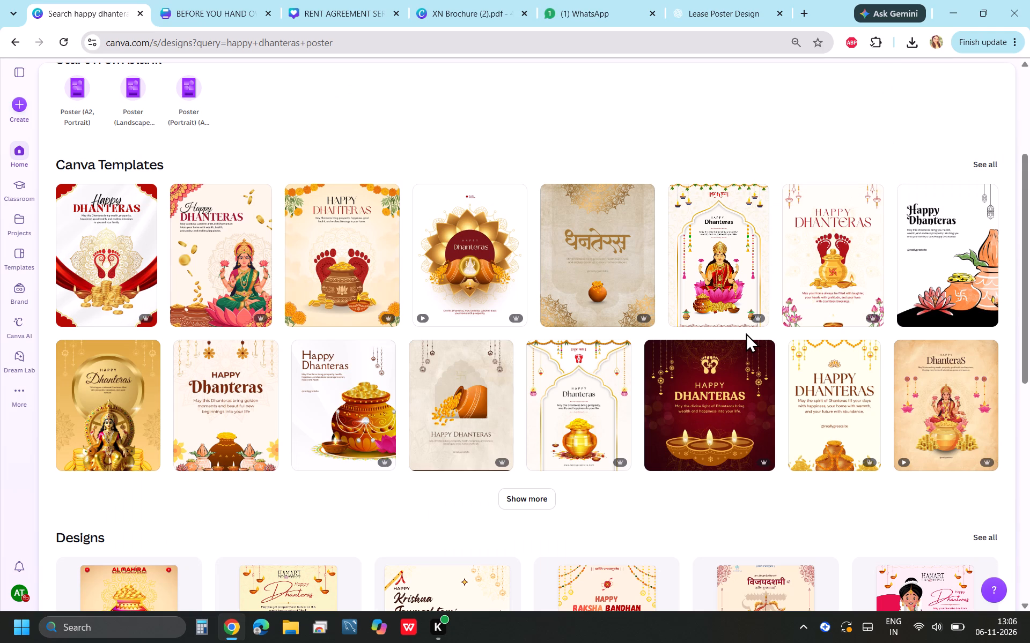
{"action": "left_click", "coordinate": [836, 269]}
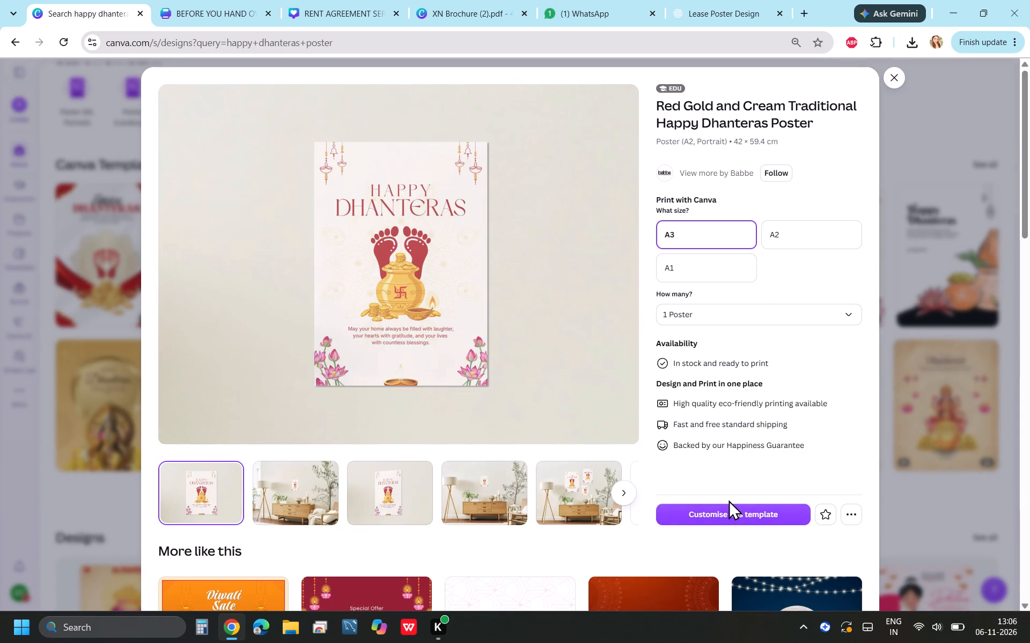
{"action": "left_click", "coordinate": [728, 508]}
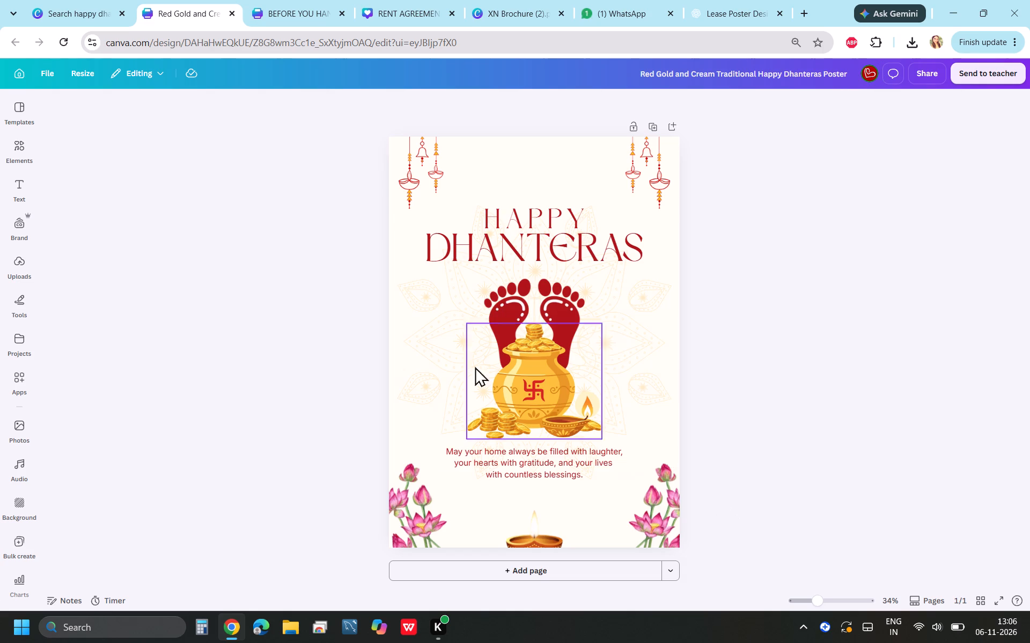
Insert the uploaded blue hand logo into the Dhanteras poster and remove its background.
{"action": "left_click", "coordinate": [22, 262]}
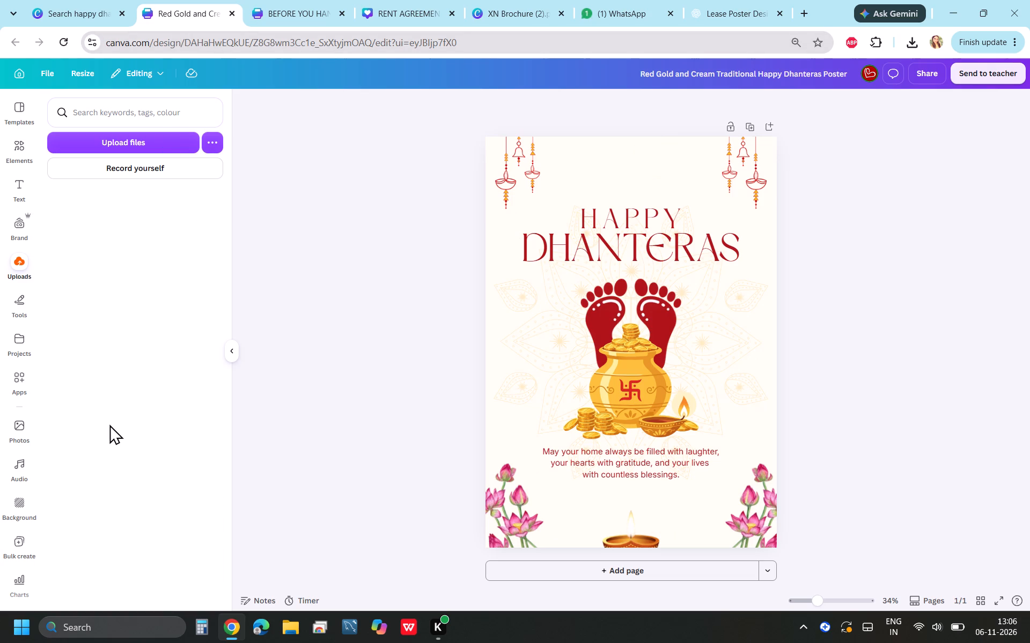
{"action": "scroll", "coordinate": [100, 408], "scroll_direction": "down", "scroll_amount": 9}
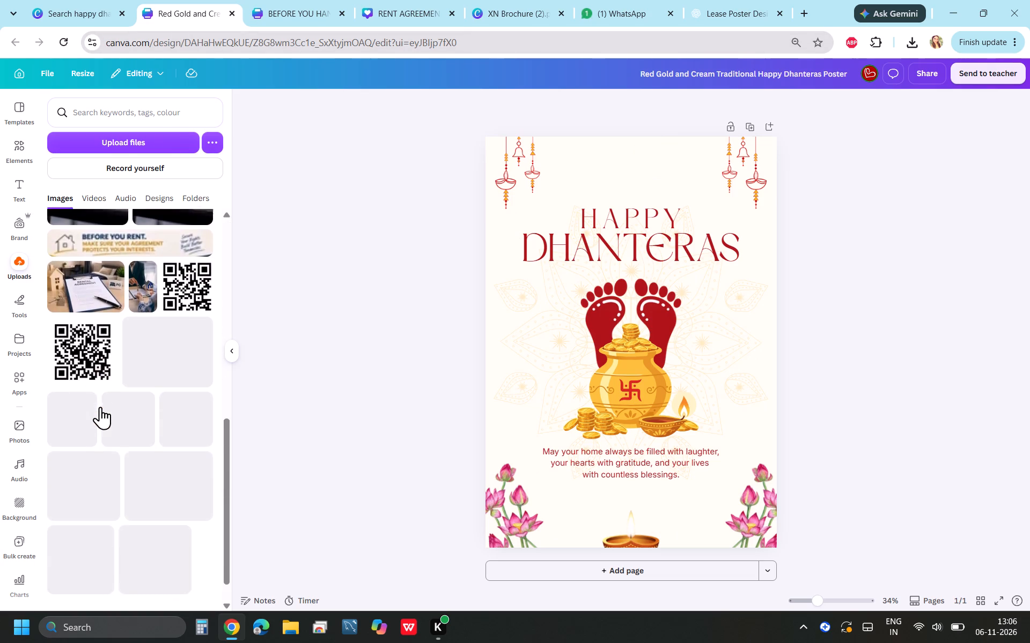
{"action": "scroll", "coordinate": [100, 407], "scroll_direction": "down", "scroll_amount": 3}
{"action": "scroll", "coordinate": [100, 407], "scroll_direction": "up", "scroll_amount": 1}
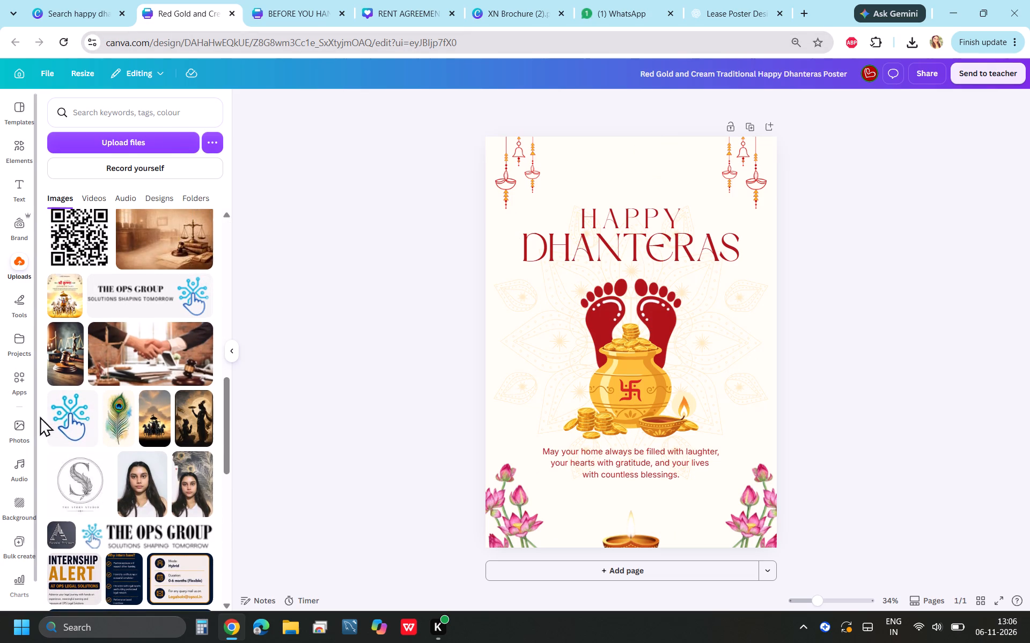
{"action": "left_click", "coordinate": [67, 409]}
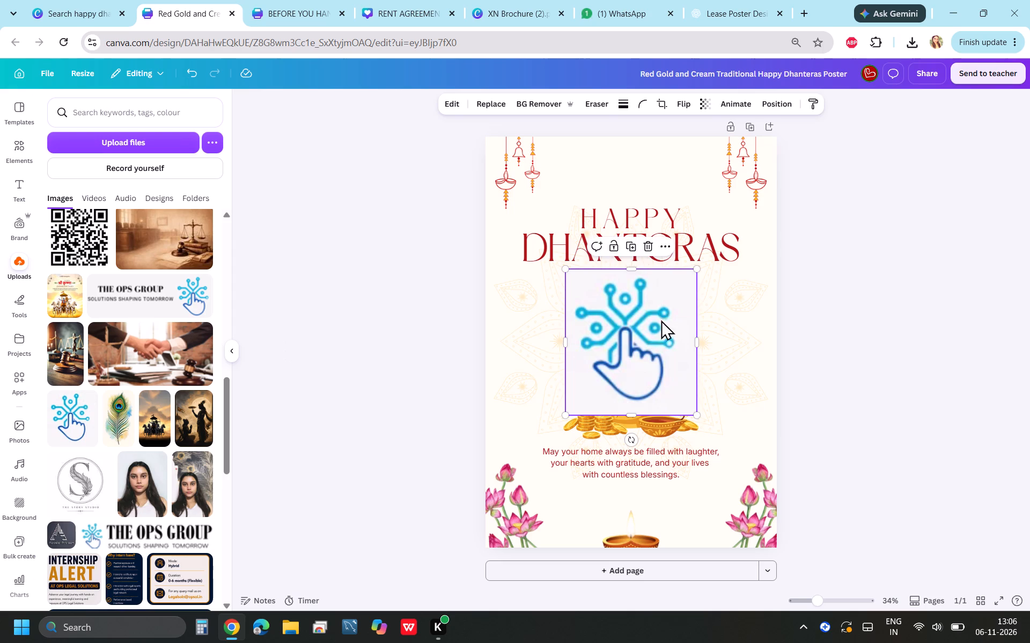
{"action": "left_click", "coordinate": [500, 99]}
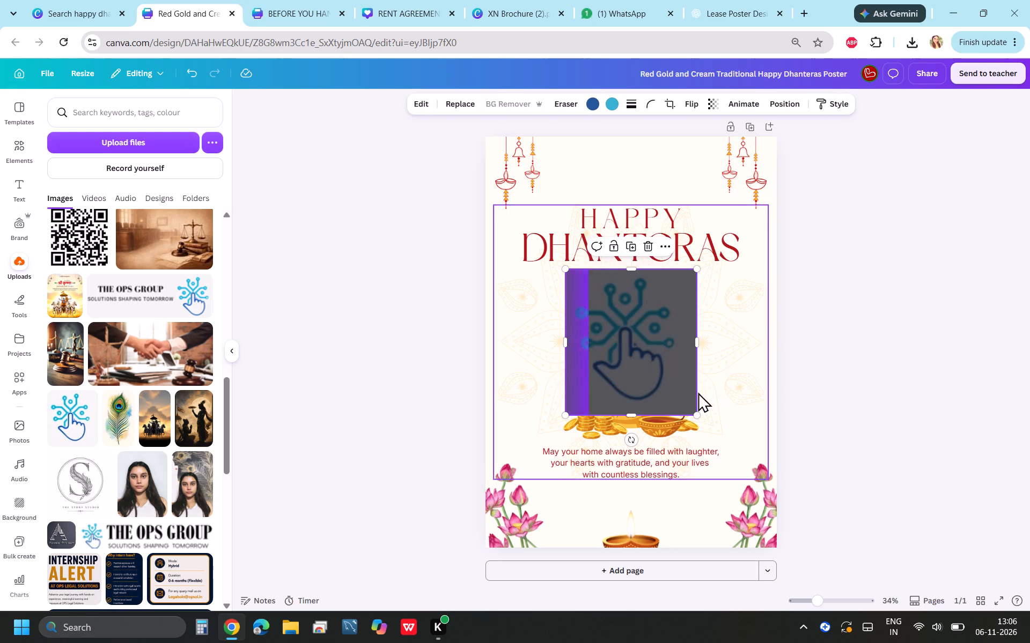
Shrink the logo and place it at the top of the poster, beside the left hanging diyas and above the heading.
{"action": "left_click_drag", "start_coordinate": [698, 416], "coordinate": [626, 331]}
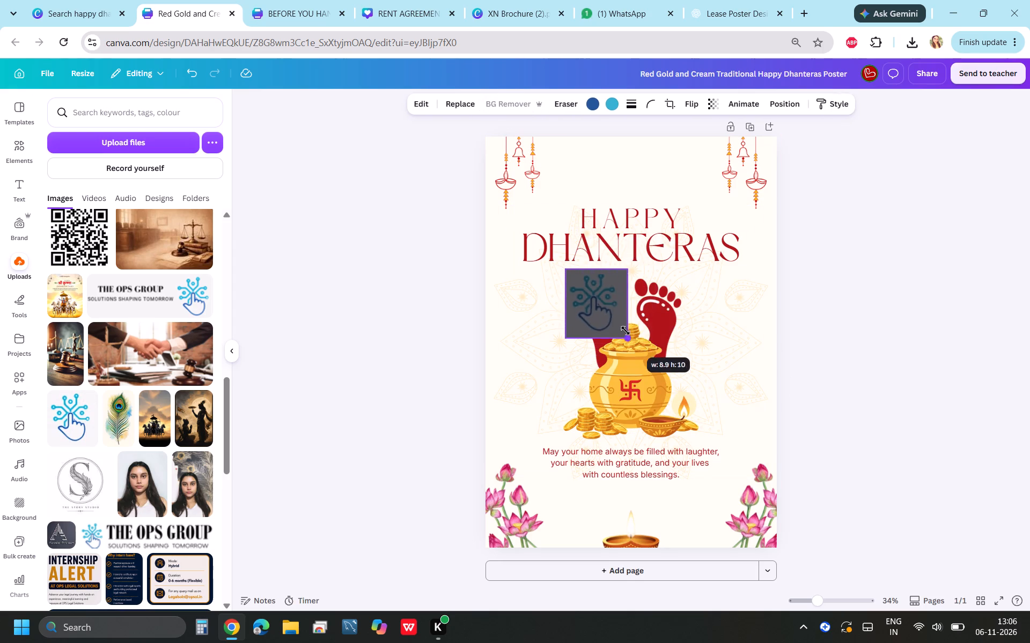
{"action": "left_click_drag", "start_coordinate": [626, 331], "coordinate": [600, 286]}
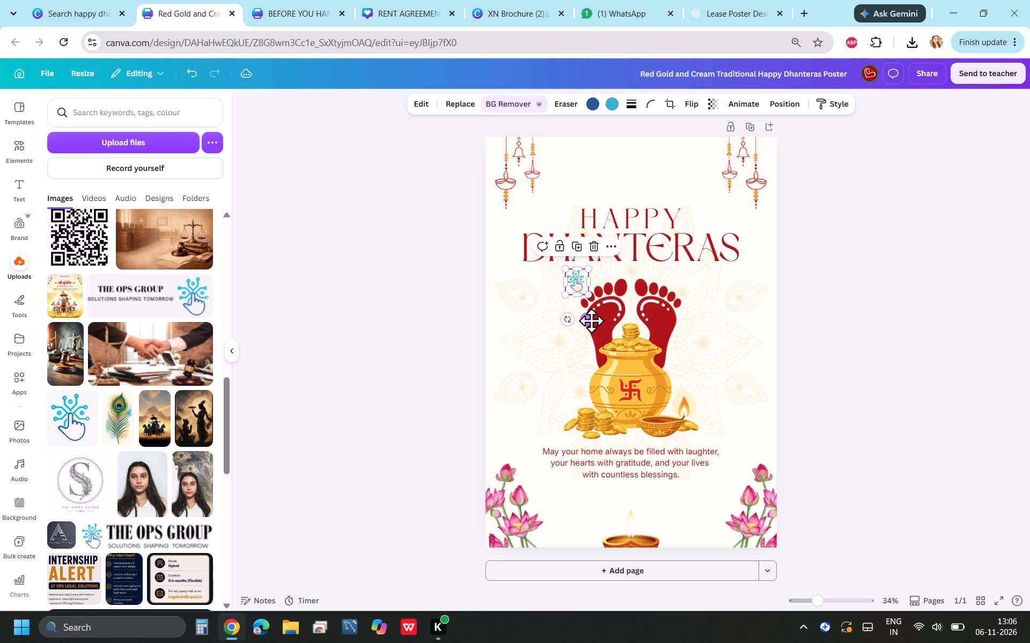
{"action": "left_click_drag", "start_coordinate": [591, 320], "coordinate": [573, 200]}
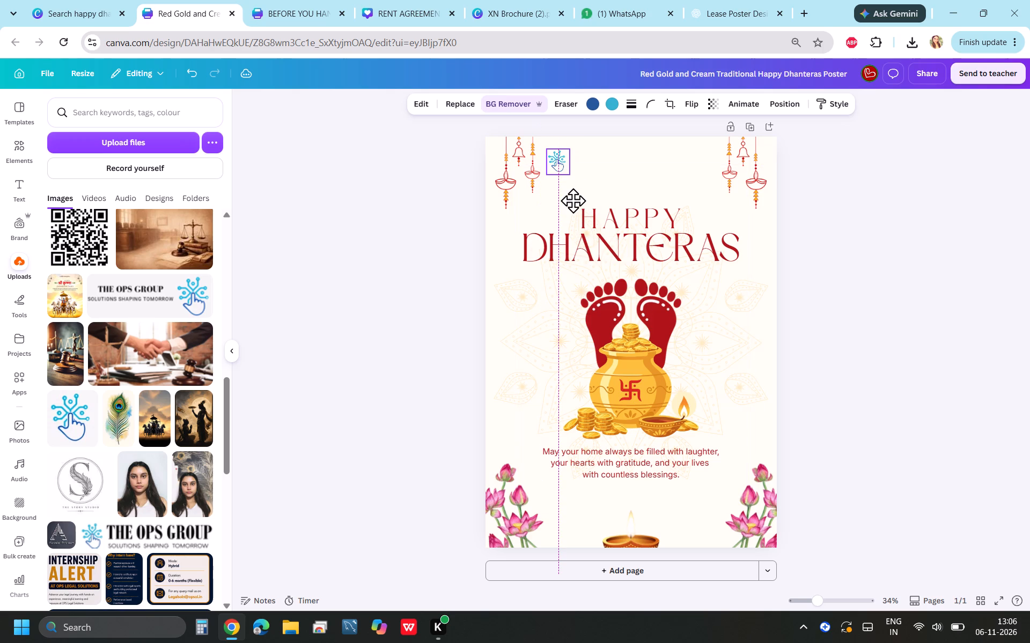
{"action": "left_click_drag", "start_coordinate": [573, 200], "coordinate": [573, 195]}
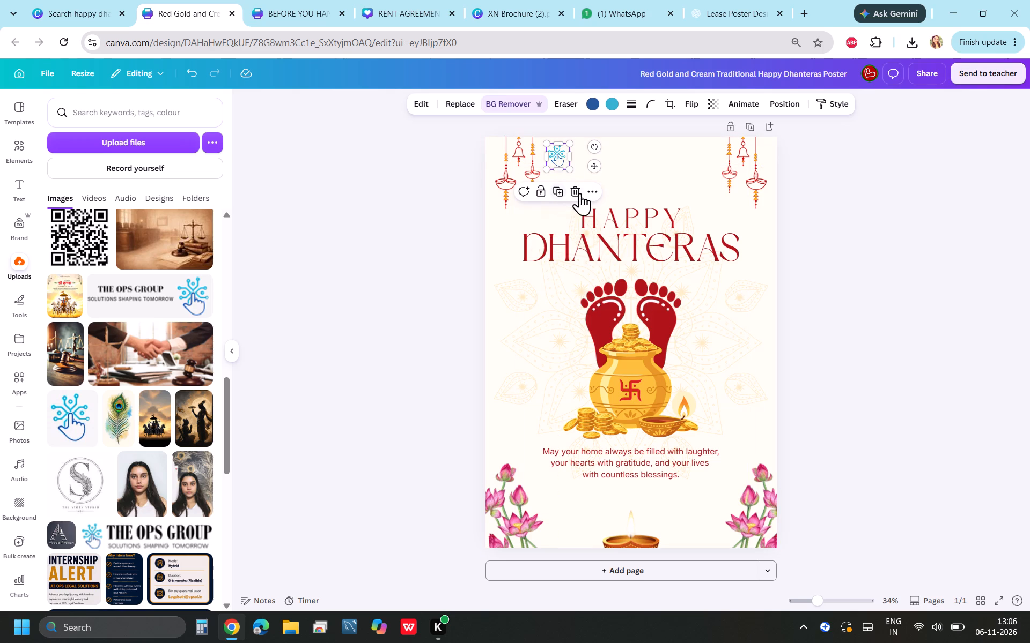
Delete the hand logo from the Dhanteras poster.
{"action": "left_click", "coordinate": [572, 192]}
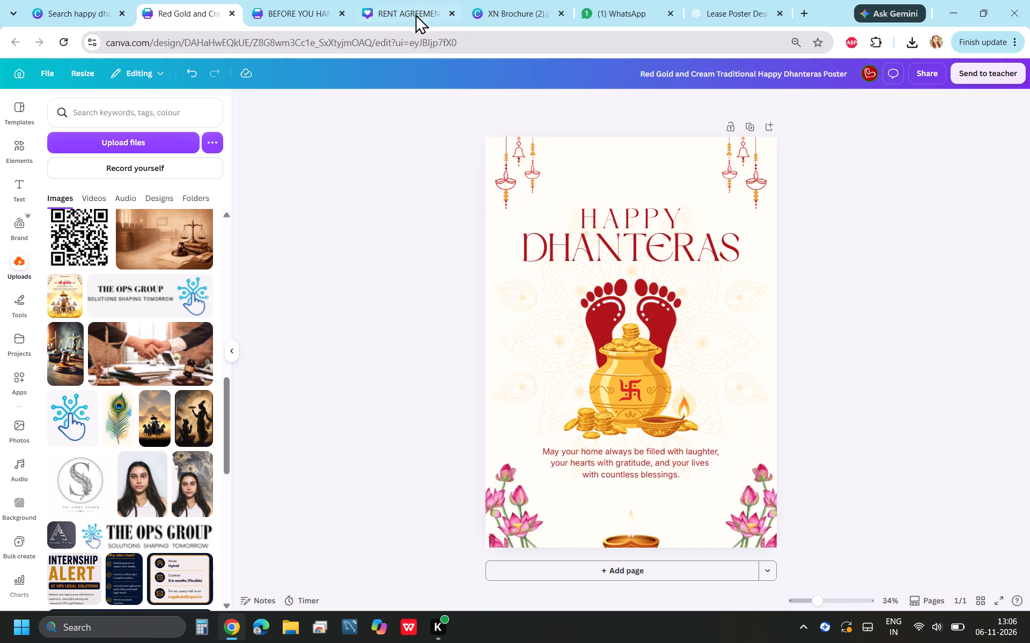
Check the other open designs, go to the Canva home page and open the recent Janmashtami design "Happy".
{"action": "left_click", "coordinate": [407, 9]}
{"action": "left_click", "coordinate": [301, 11]}
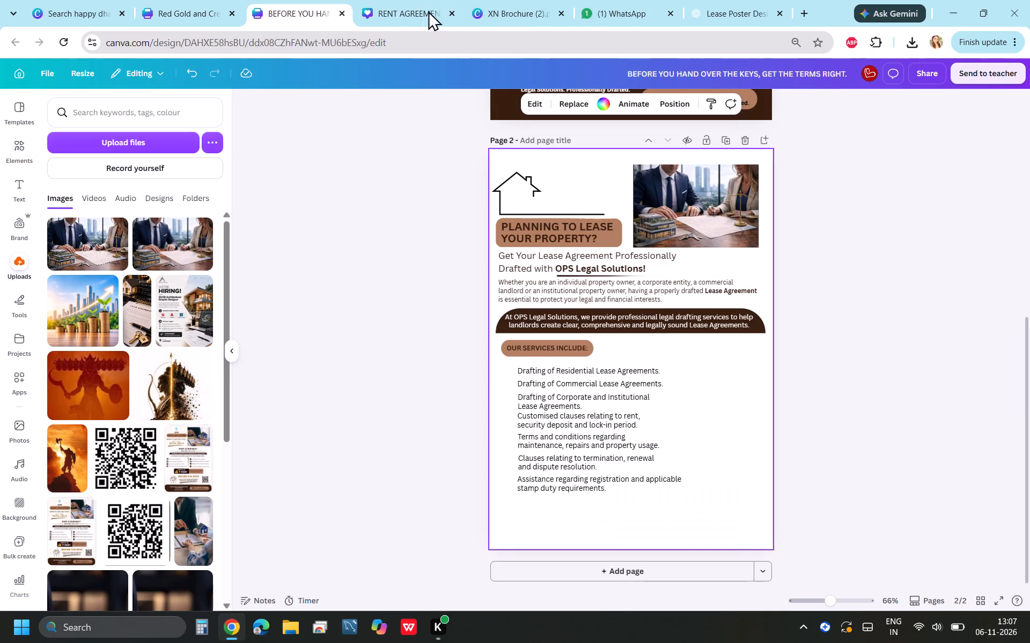
{"action": "left_click", "coordinate": [532, 12]}
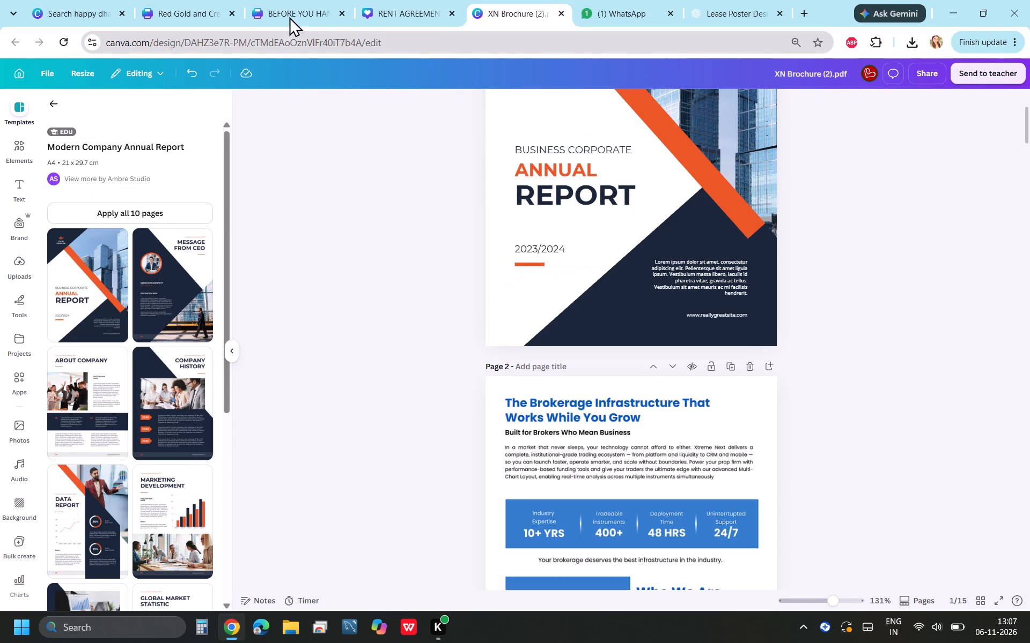
{"action": "left_click", "coordinate": [82, 6]}
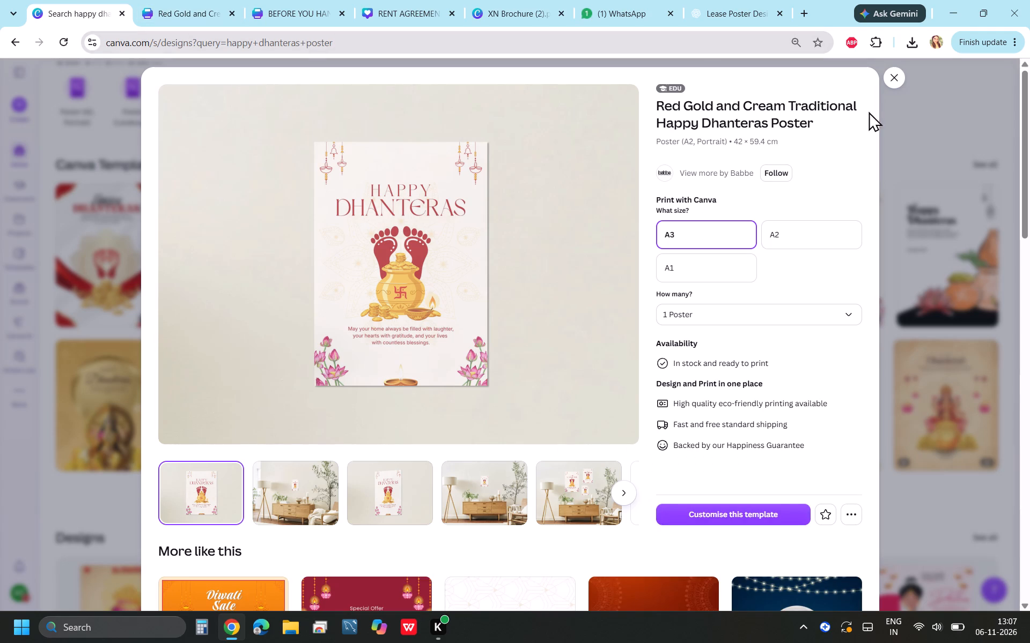
{"action": "left_click", "coordinate": [891, 76]}
{"action": "left_click", "coordinate": [20, 148]}
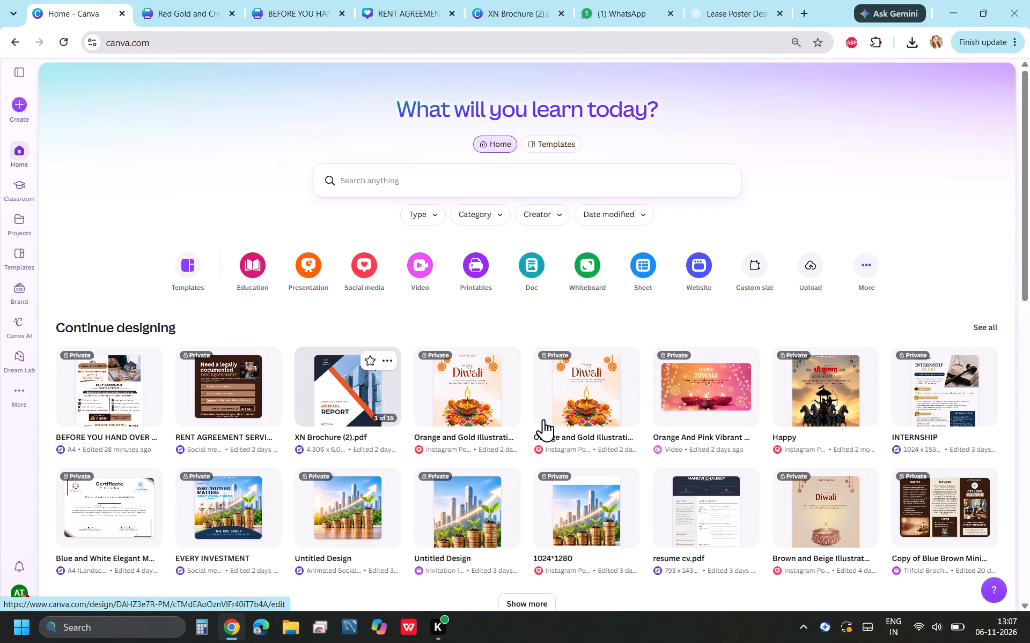
{"action": "scroll", "coordinate": [665, 412], "scroll_direction": "down", "scroll_amount": 1}
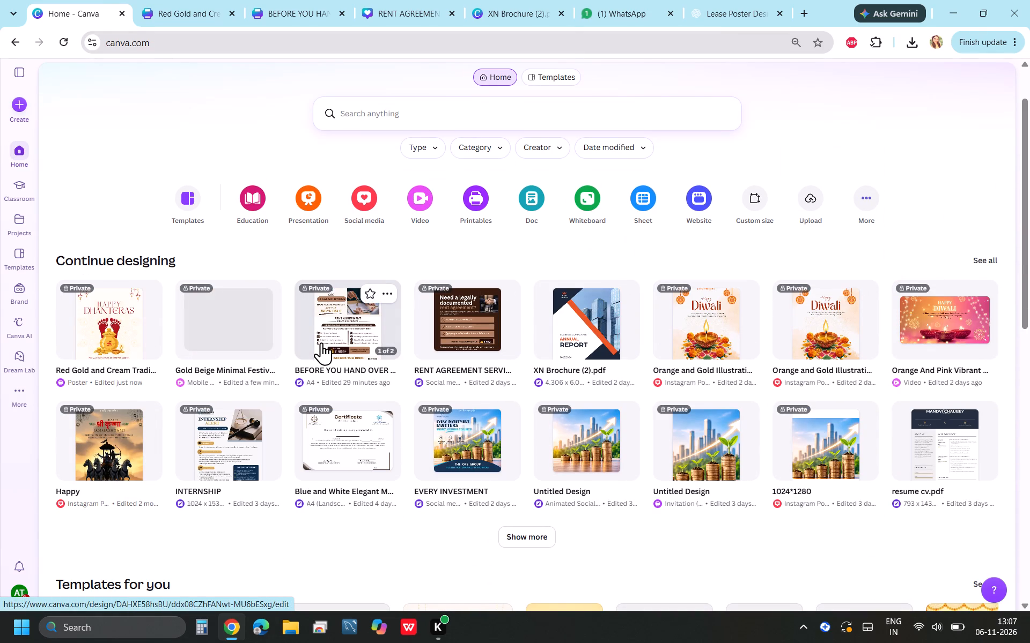
{"action": "left_click", "coordinate": [99, 448]}
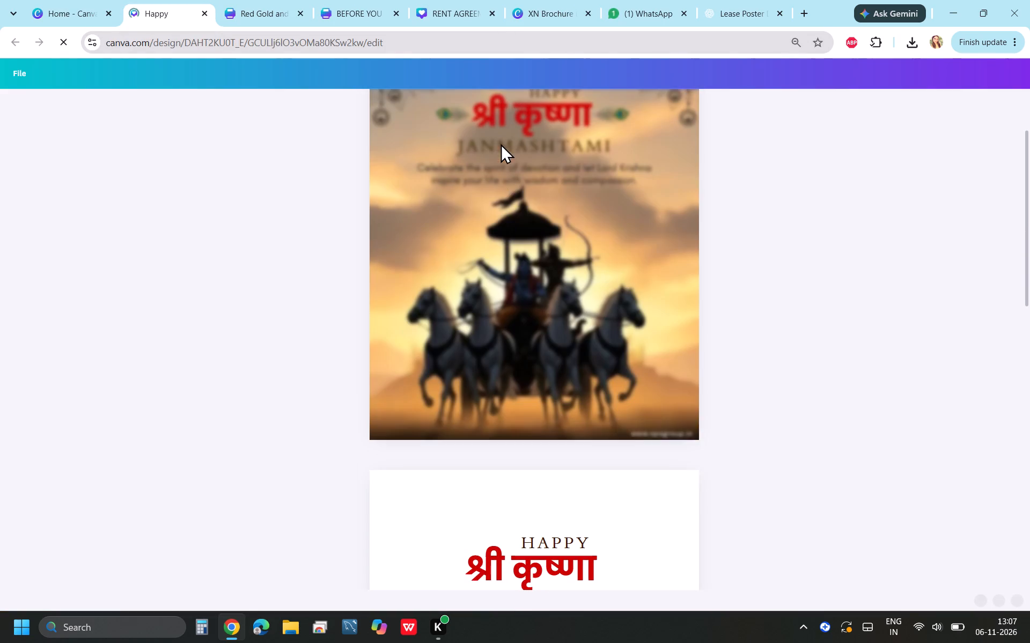
Copy the Sanskrit text line "॥ स्वस्ति पन्थामनुचरेम ॥" at the top of page 1 of the Janmashtami design.
{"action": "scroll", "coordinate": [576, 281], "scroll_direction": "up", "scroll_amount": 5}
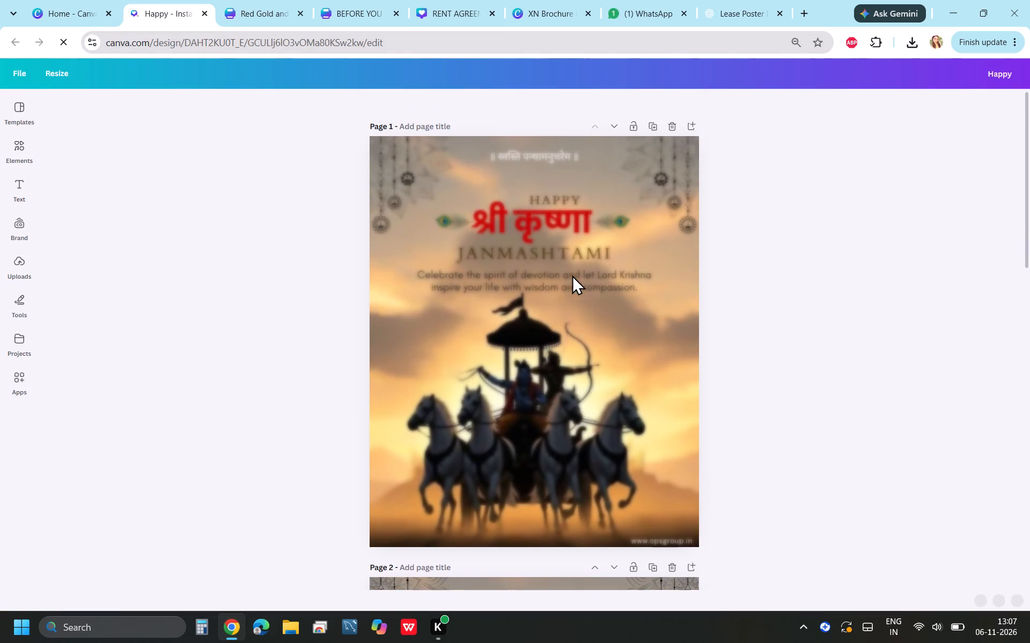
{"action": "left_click", "coordinate": [543, 153]}
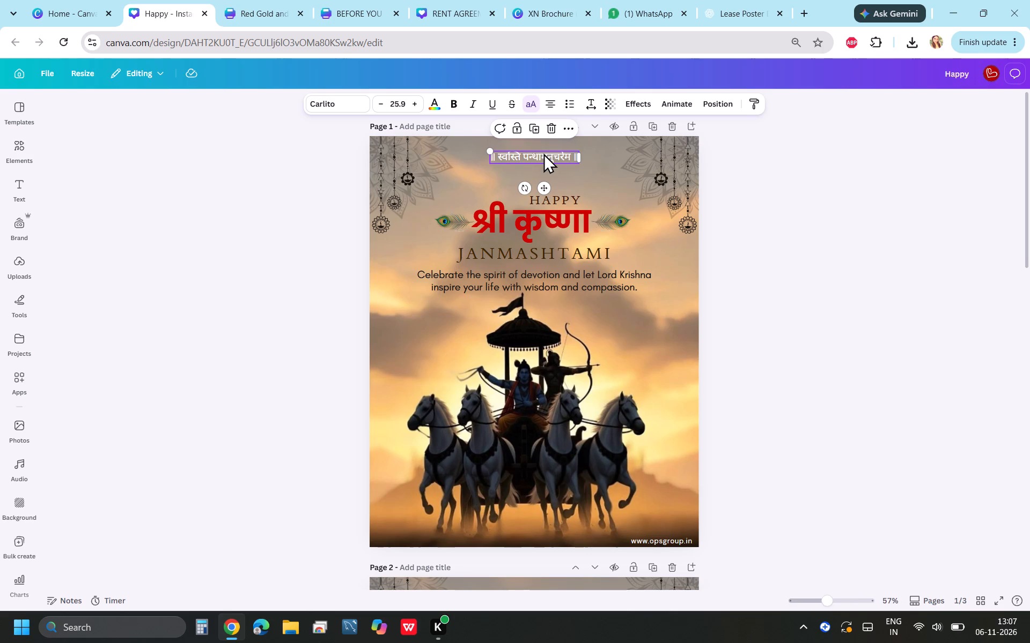
{"action": "key", "text": "ctrl+c"}
{"action": "key", "text": "ctrl+c"}
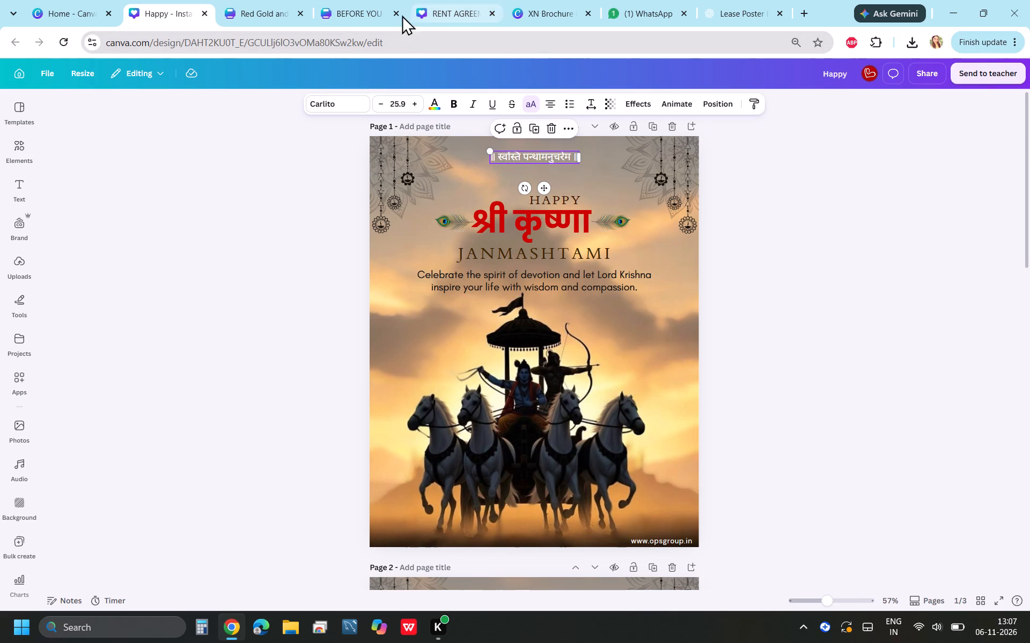
Paste the copied Sanskrit line "॥ स्वस्ति पन्थामनुचरेम ॥" into the Red Gold and Cream Happy Dhanteras poster design.
{"action": "left_click", "coordinate": [338, 14]}
{"action": "left_click", "coordinate": [255, 2]}
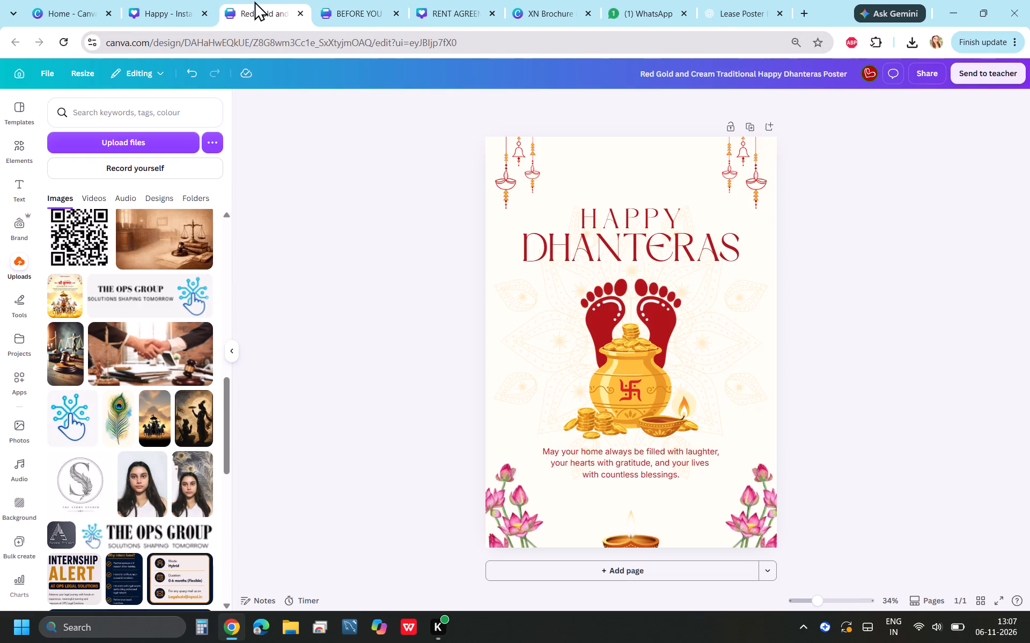
{"action": "key", "text": "ctrl+v"}
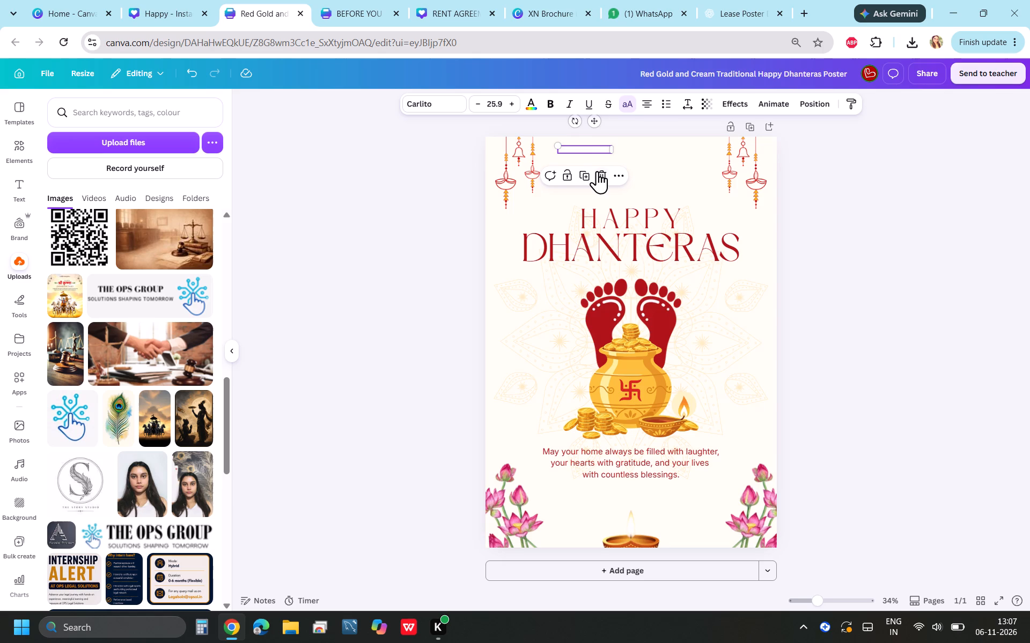
Set the pasted Sanskrit line's font size to 41.9 and recolour it orange-red from the hanging diyas' photo colours.
{"action": "triple_click", "coordinate": [515, 102]}
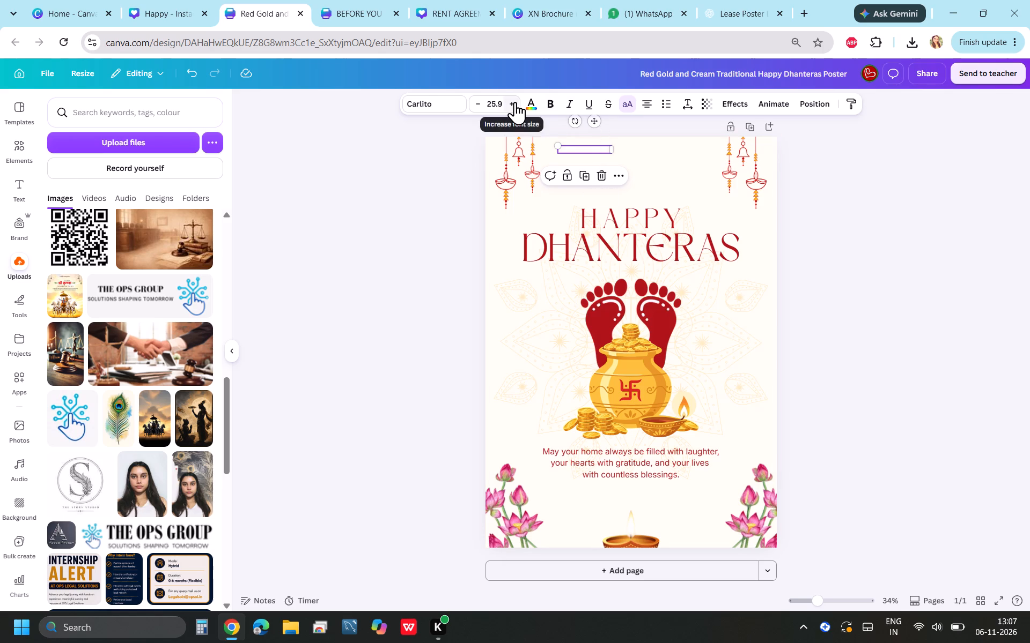
{"action": "triple_click", "coordinate": [515, 102]}
{"action": "triple_click", "coordinate": [515, 102]}
{"action": "triple_click", "coordinate": [515, 102]}
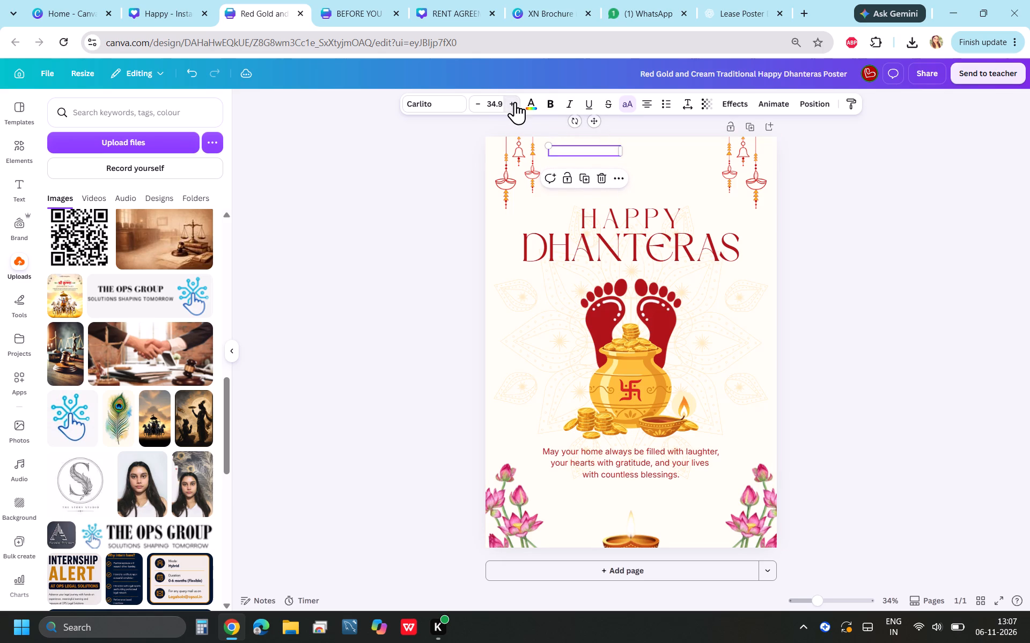
{"action": "triple_click", "coordinate": [515, 102]}
{"action": "left_click", "coordinate": [516, 101]}
{"action": "left_click", "coordinate": [531, 106]}
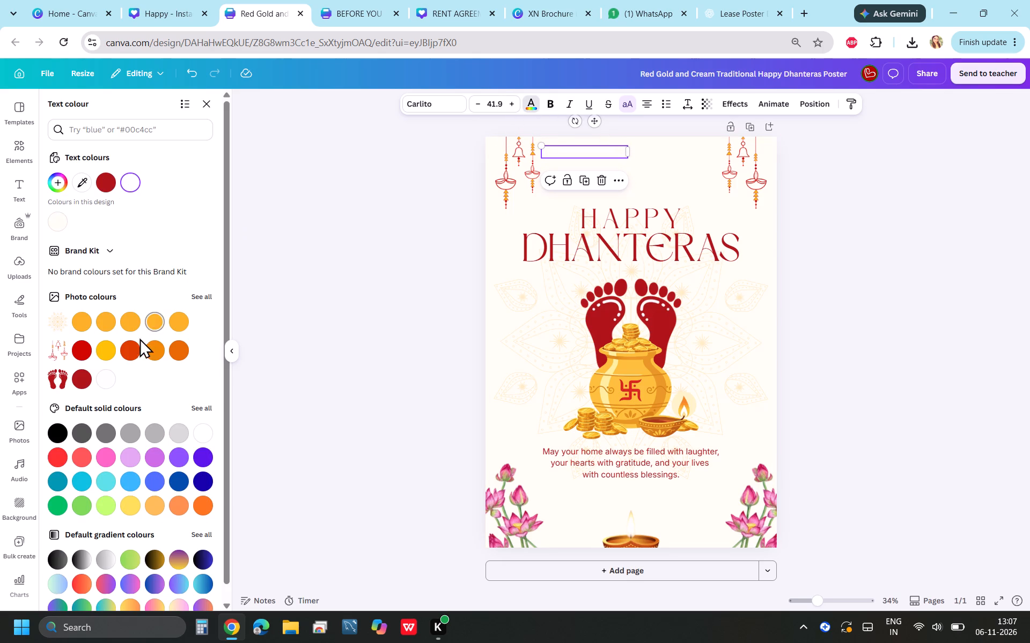
{"action": "left_click", "coordinate": [134, 348]}
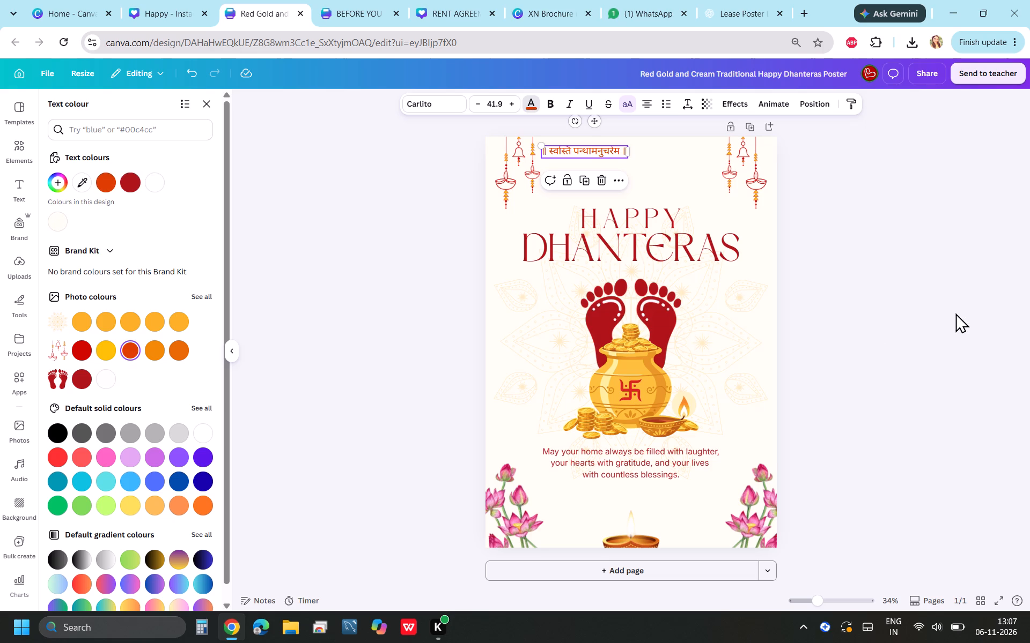
{"action": "left_click", "coordinate": [921, 289]}
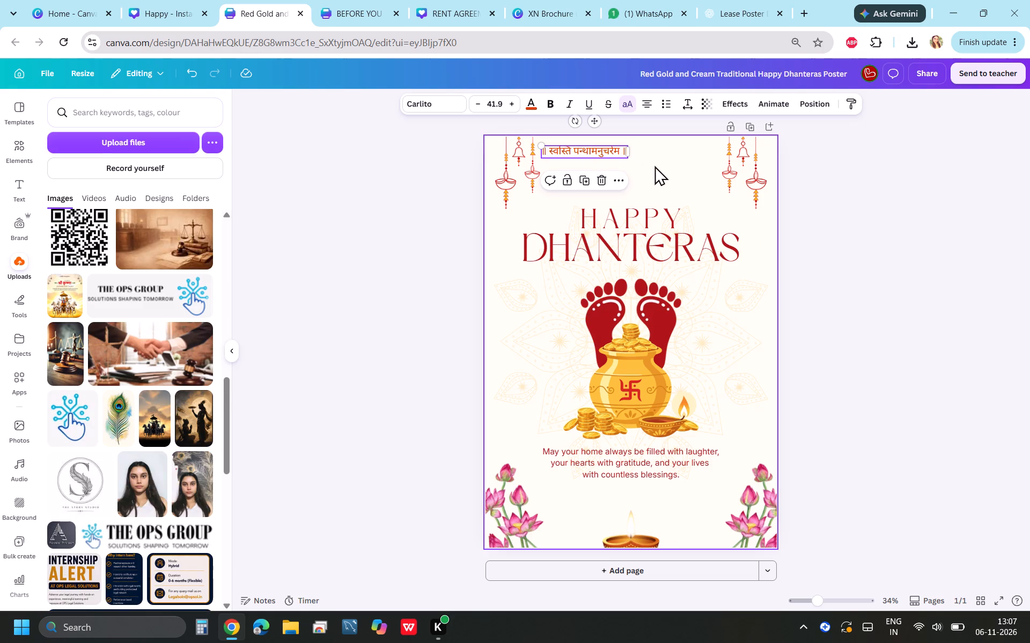
{"action": "key", "text": "Right"}
{"action": "key", "text": "Right"}
{"action": "key", "text": "Right"}
{"action": "key", "text": "Right"}
{"action": "key", "text": "Right"}
{"action": "key", "text": "Right"}
{"action": "key", "text": "Right"}
{"action": "key", "text": "Right"}
{"action": "key", "text": "Right"}
{"action": "key", "text": "Right"}
{"action": "key", "text": "Right"}
{"action": "key", "text": "Right"}
{"action": "key", "text": "Right"}
{"action": "key", "text": "Right"}
{"action": "key", "text": "Right"}
{"action": "key", "text": "Right"}
{"action": "key", "text": "Right"}
{"action": "key", "text": "Right"}
{"action": "left_click", "coordinate": [666, 168]}
{"action": "left_click", "coordinate": [567, 150]}
{"action": "key", "text": "Right"}
{"action": "key", "text": "Right"}
{"action": "key", "text": "Right"}
{"action": "key", "text": "Right"}
{"action": "key", "text": "Right"}
{"action": "key", "text": "Right"}
{"action": "key", "text": "Right"}
{"action": "key", "text": "Right"}
{"action": "key", "text": "Right"}
{"action": "key", "text": "Right"}
{"action": "key", "text": "Right"}
{"action": "key", "text": "Right"}
{"action": "key", "text": "Right"}
{"action": "key", "text": "Right"}
{"action": "key", "text": "Right"}
{"action": "key", "text": "Right"}
{"action": "key", "text": "Right"}
{"action": "key", "text": "Right"}
{"action": "key", "text": "Right"}
{"action": "key", "text": "Right"}
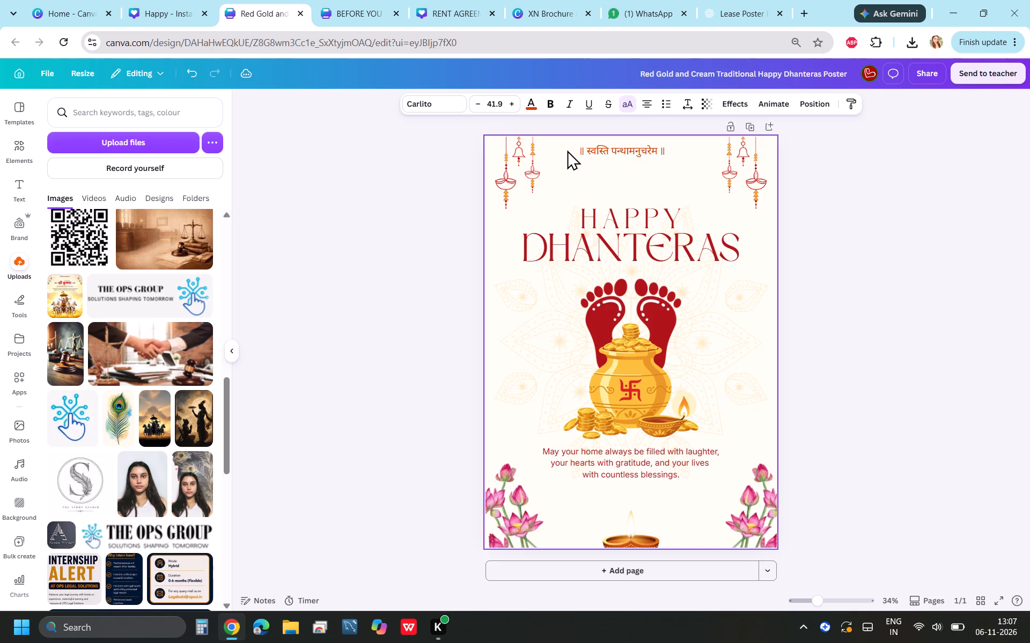
{"action": "key", "text": "Right"}
{"action": "key", "text": "Right"}
{"action": "key", "text": "Right"}
{"action": "key", "text": "Right"}
{"action": "key", "text": "Right"}
{"action": "key", "text": "Right"}
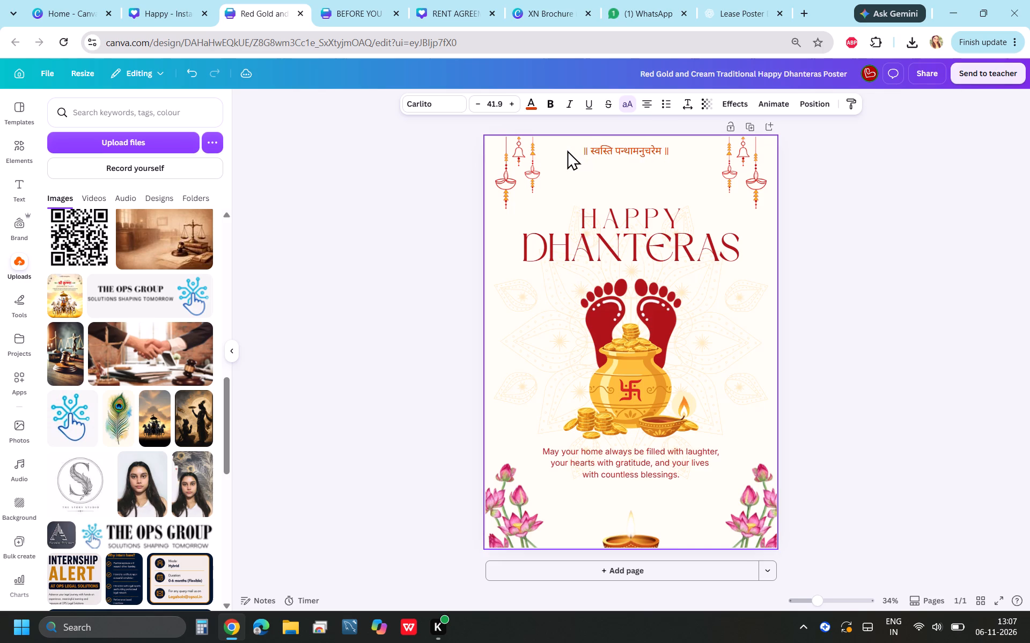
{"action": "key", "text": "Right"}
{"action": "key", "text": "Right"}
{"action": "key", "text": "Right"}
{"action": "key", "text": "Right"}
{"action": "key", "text": "Right"}
{"action": "key", "text": "Right"}
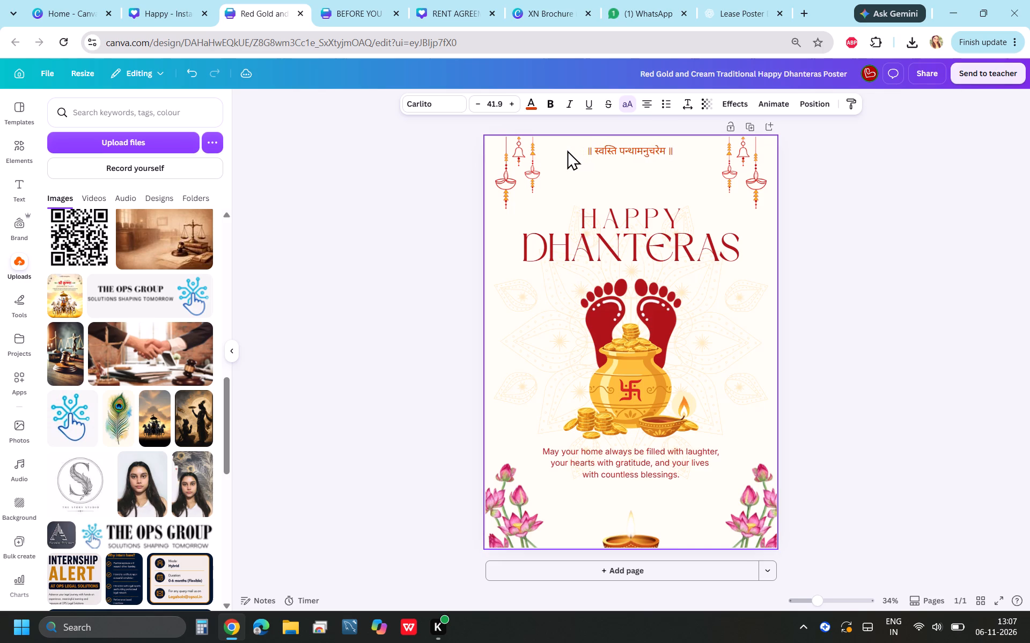
{"action": "key", "text": "Right"}
{"action": "key", "text": "Right"}
{"action": "key", "text": "Right"}
{"action": "key", "text": "Right"}
{"action": "key", "text": "Right"}
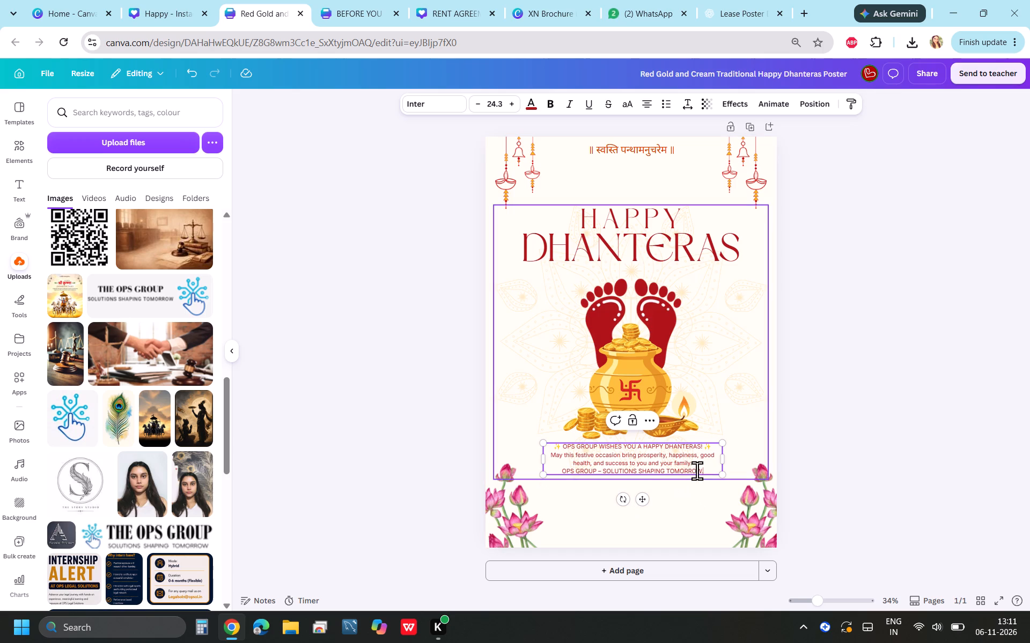
Delete the "OPS GROUP – SOLUTIONS SHAPING TOMORROW." line from the end of the poster message, along with the empty line left behind.
{"action": "left_click_drag", "start_coordinate": [709, 469], "coordinate": [556, 465]}
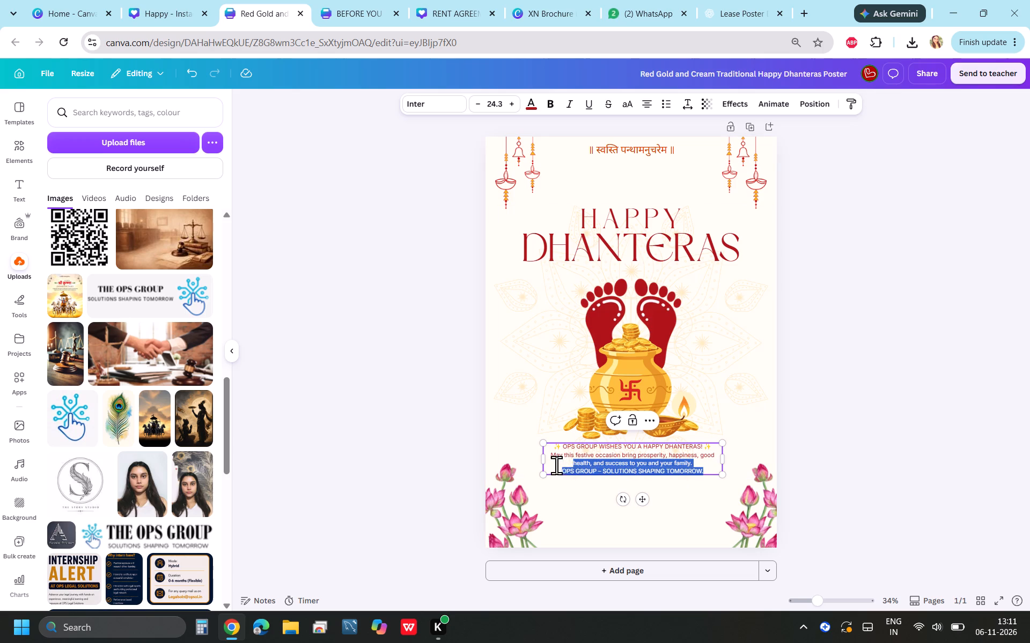
{"action": "left_click_drag", "start_coordinate": [556, 465], "coordinate": [548, 461]}
{"action": "left_click", "coordinate": [547, 466]}
{"action": "left_click_drag", "start_coordinate": [553, 470], "coordinate": [628, 478]}
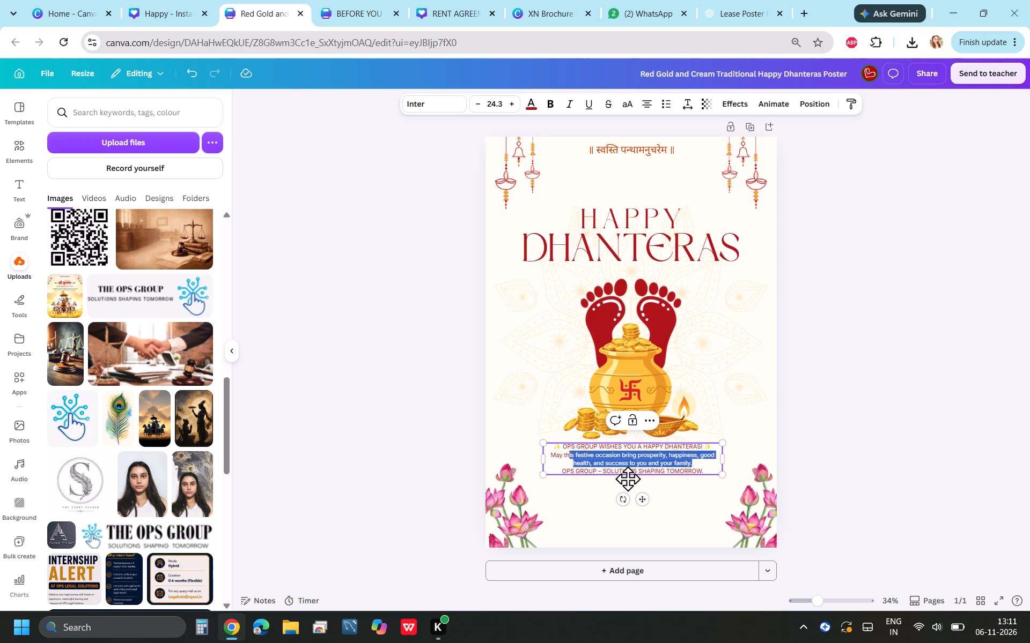
{"action": "left_click_drag", "start_coordinate": [628, 478], "coordinate": [702, 485]}
{"action": "key", "text": "BackSpace"}
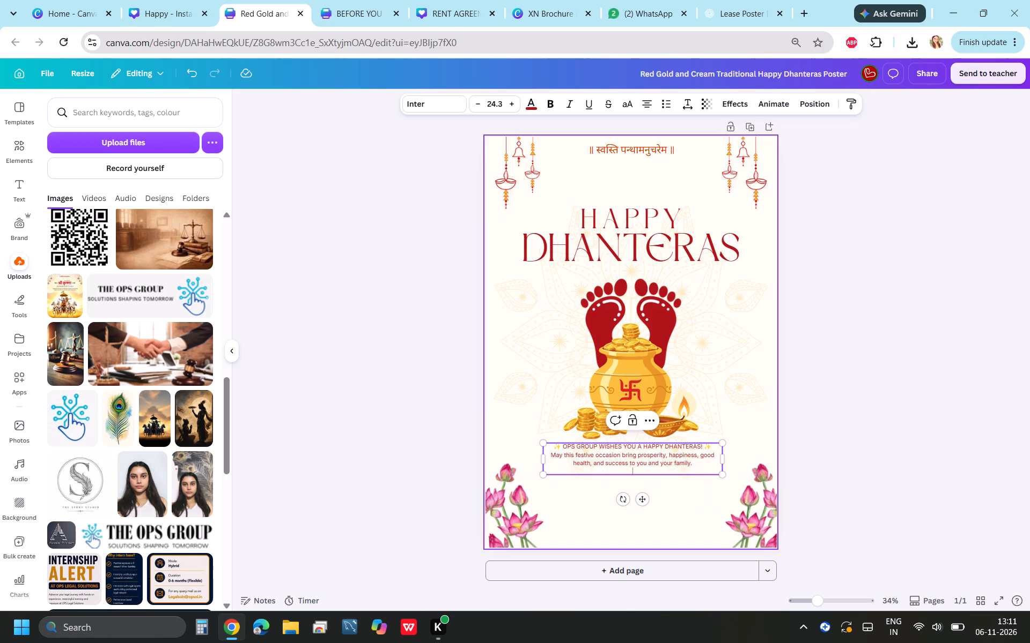
{"action": "key", "text": "BackSpace"}
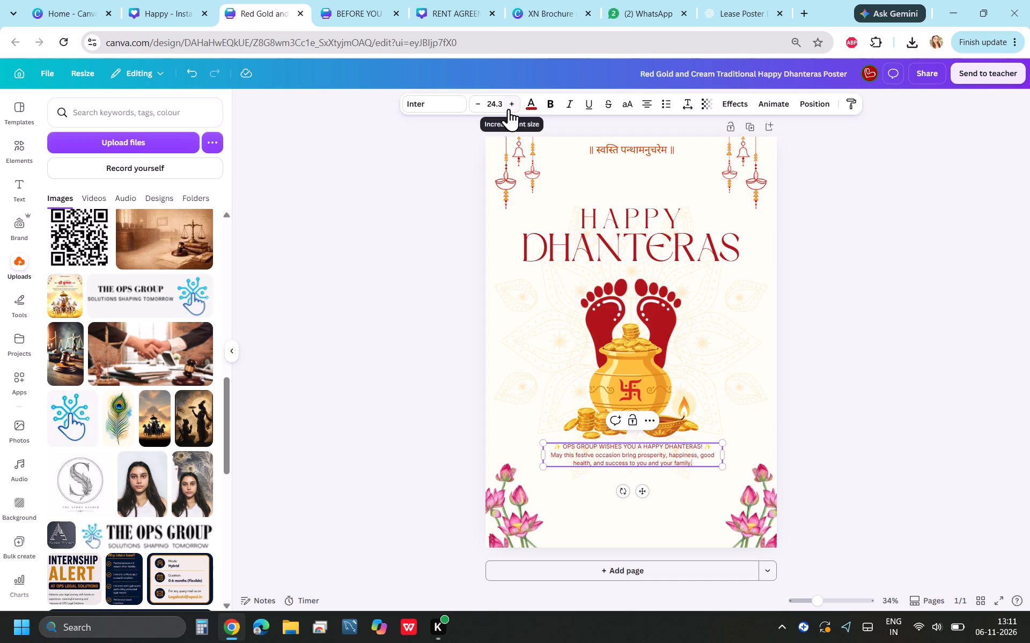
Increase the font size of both the message body and its "OPS GROUP WISHES YOU" heading to 30.3.
{"action": "triple_click", "coordinate": [509, 109]}
{"action": "triple_click", "coordinate": [509, 109]}
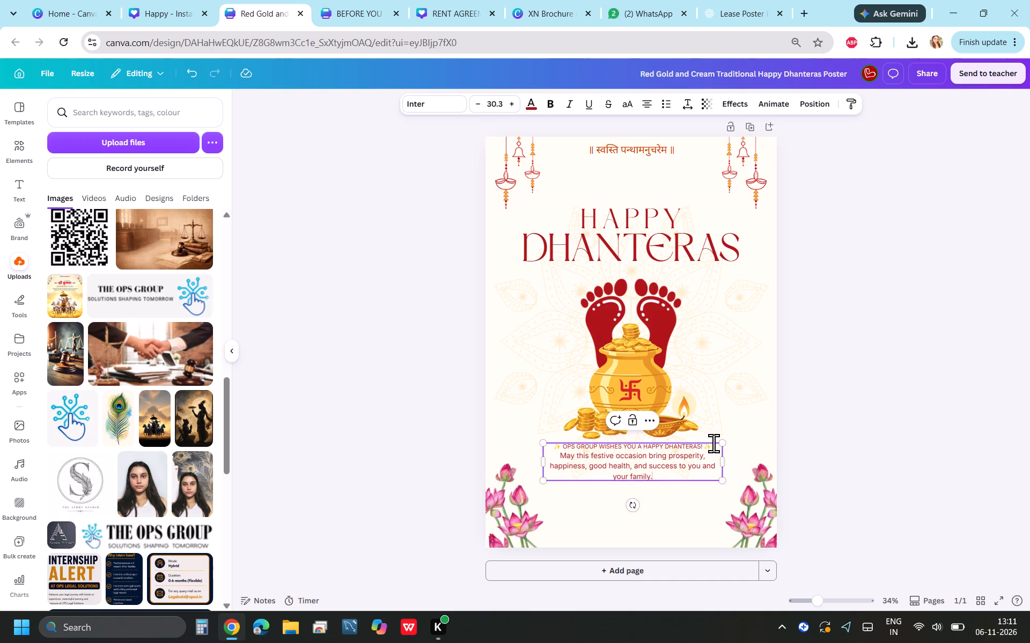
{"action": "left_click_drag", "start_coordinate": [713, 443], "coordinate": [577, 438]}
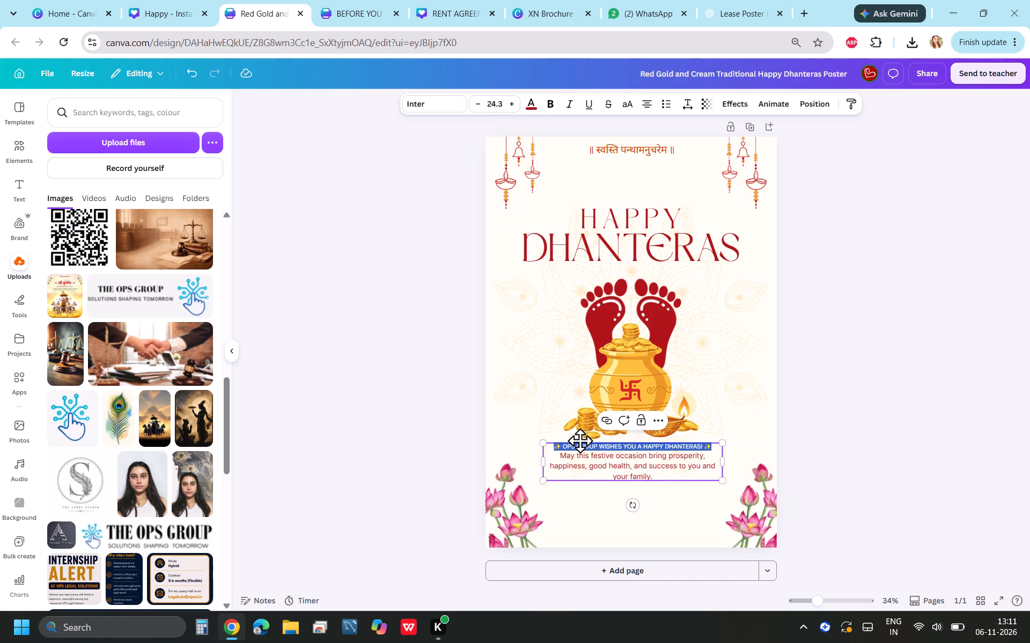
{"action": "triple_click", "coordinate": [508, 95]}
{"action": "left_click", "coordinate": [508, 94]}
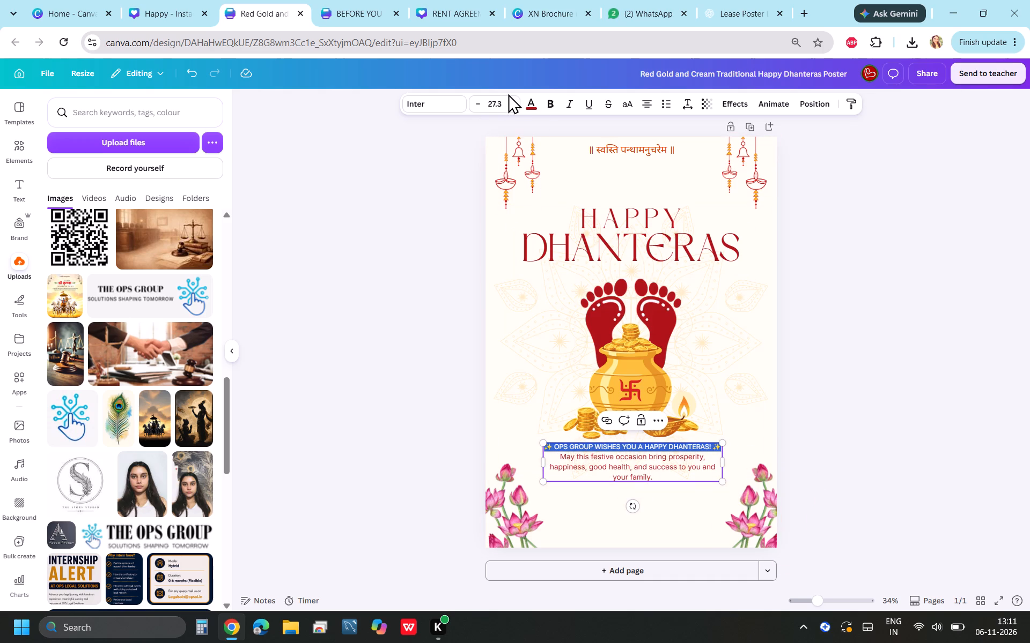
{"action": "left_click", "coordinate": [508, 94]}
{"action": "left_click", "coordinate": [507, 93]}
{"action": "double_click", "coordinate": [512, 102]}
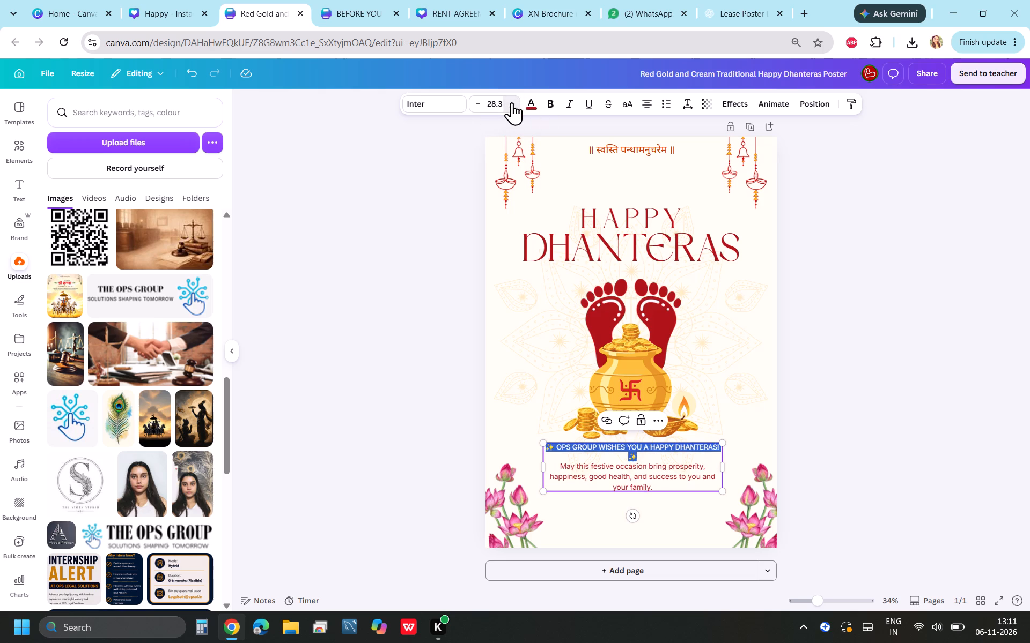
{"action": "left_click", "coordinate": [512, 102]}
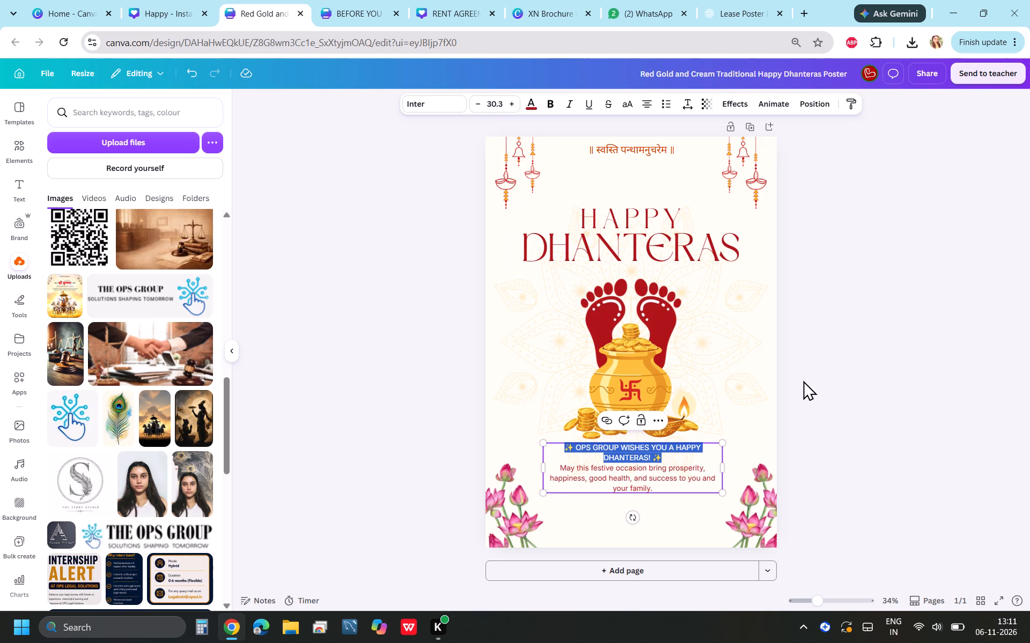
{"action": "left_click", "coordinate": [825, 372]}
Widen the message text box until the heading with both sparkle emojis fits on a single line.
{"action": "left_click", "coordinate": [641, 478]}
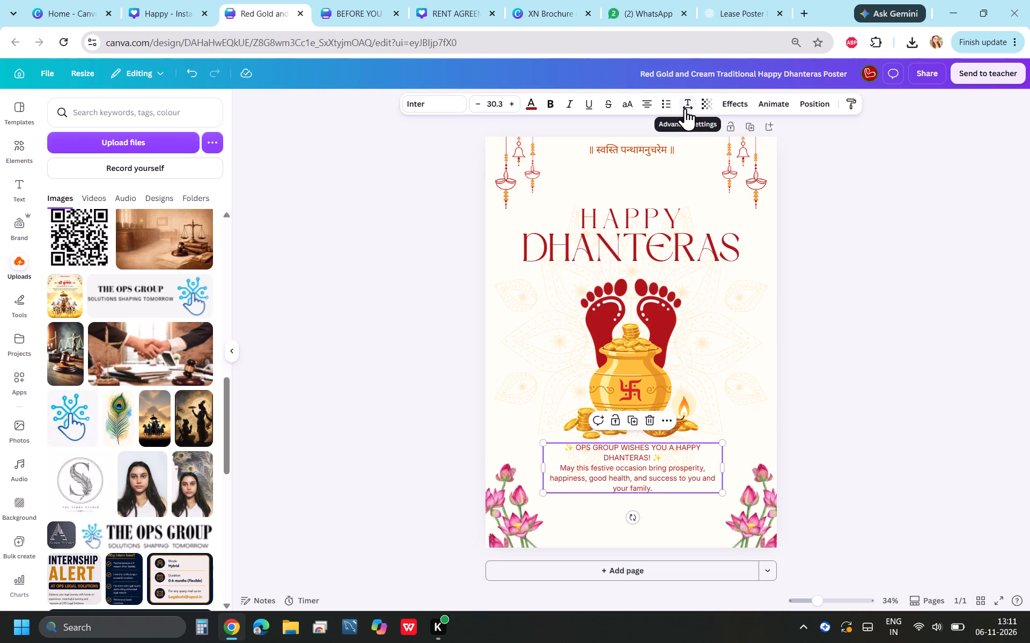
{"action": "left_click", "coordinate": [855, 386]}
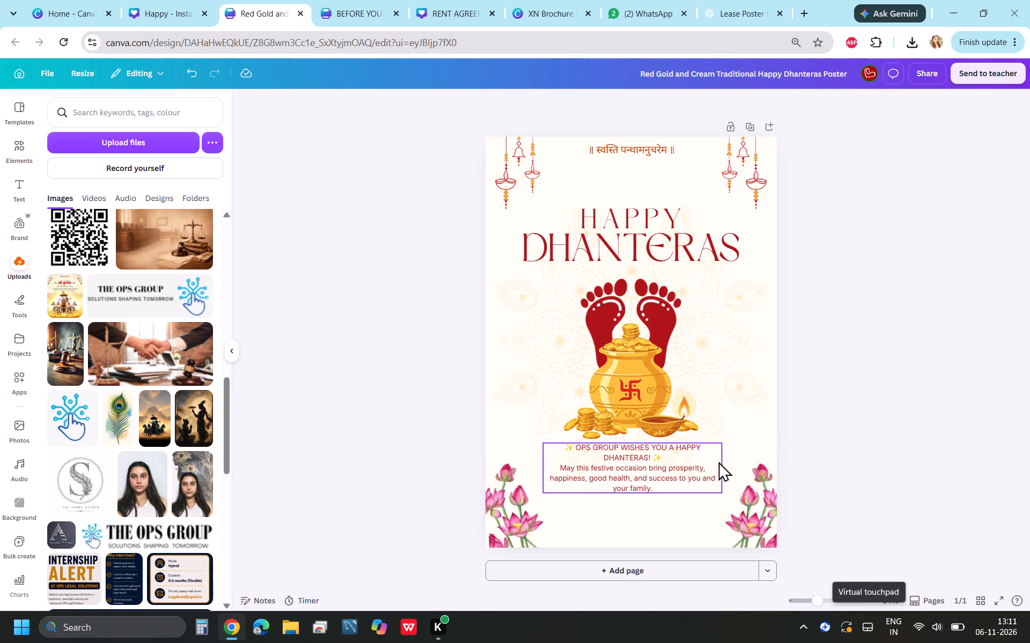
{"action": "double_click", "coordinate": [692, 451]}
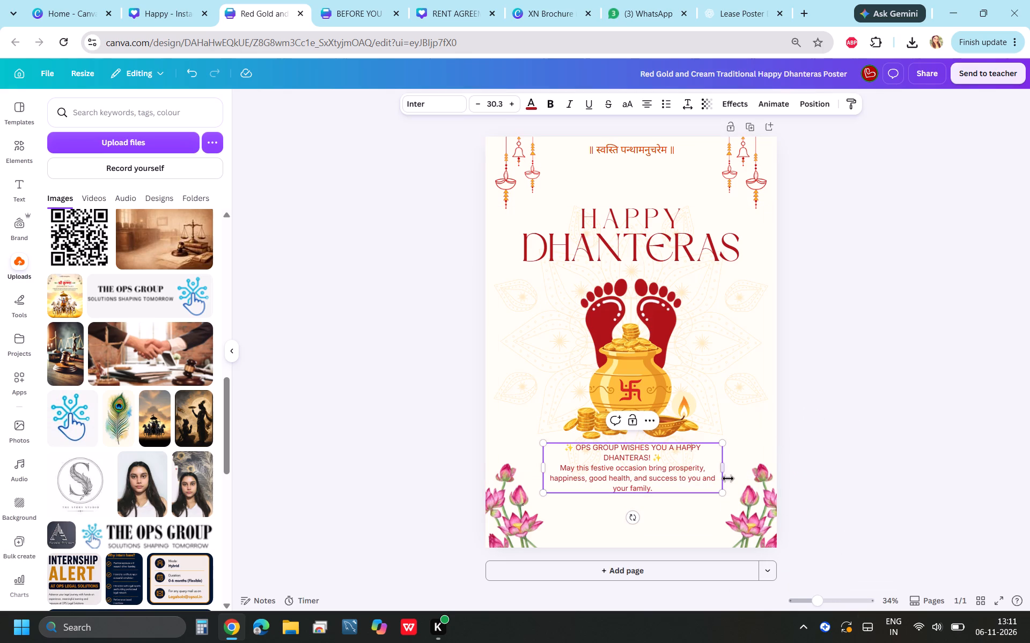
{"action": "left_click_drag", "start_coordinate": [726, 471], "coordinate": [745, 467]}
{"action": "left_click", "coordinate": [864, 415]}
Nudge the message text box slightly left and down to leave a gap below the gold pot.
{"action": "left_click", "coordinate": [705, 455]}
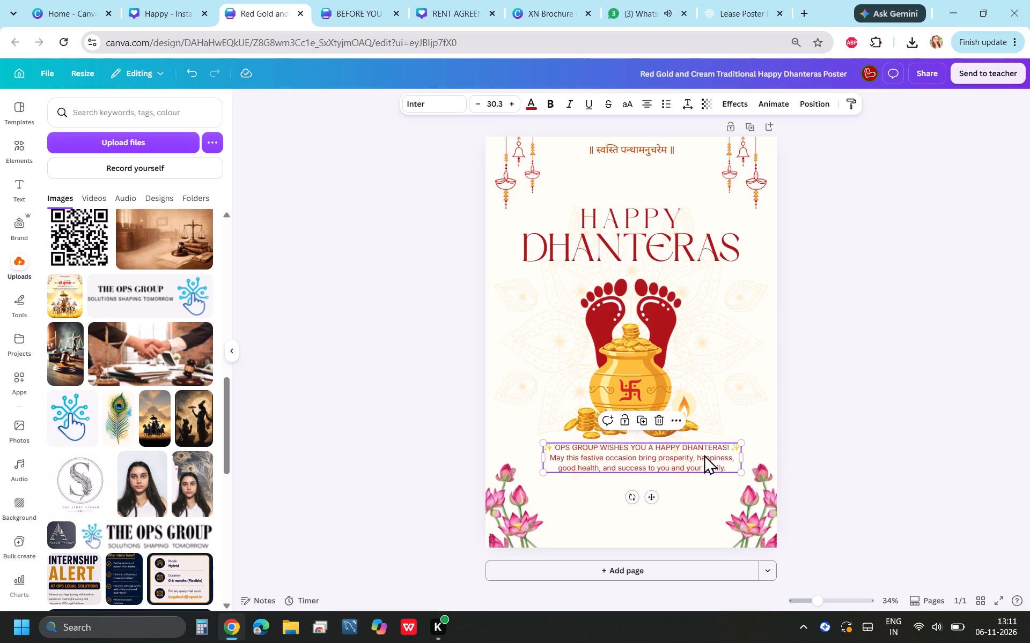
{"action": "key", "text": "Left"}
{"action": "key", "text": "Left"}
{"action": "key", "text": "Left"}
{"action": "key", "text": "Left"}
{"action": "key", "text": "Left"}
{"action": "key", "text": "Down"}
{"action": "key", "text": "Down"}
{"action": "key", "text": "Down"}
{"action": "key", "text": "Down"}
{"action": "key", "text": "Down"}
{"action": "key", "text": "Down"}
{"action": "key", "text": "Down"}
{"action": "key", "text": "Down"}
{"action": "key", "text": "Down"}
{"action": "key", "text": "Down"}
{"action": "key", "text": "Down"}
{"action": "key", "text": "Down"}
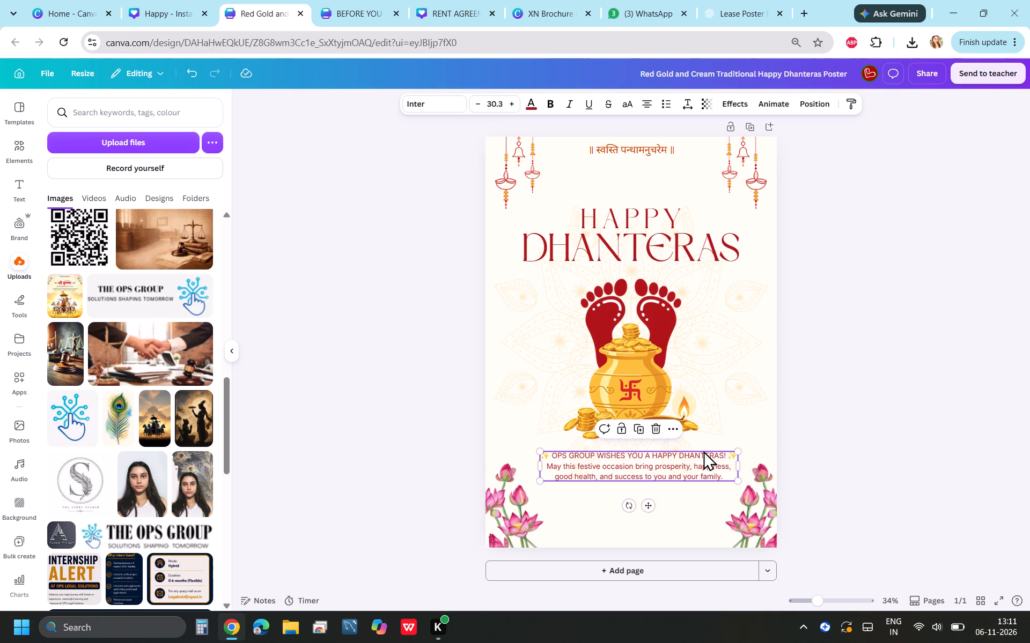
{"action": "left_click", "coordinate": [883, 282]}
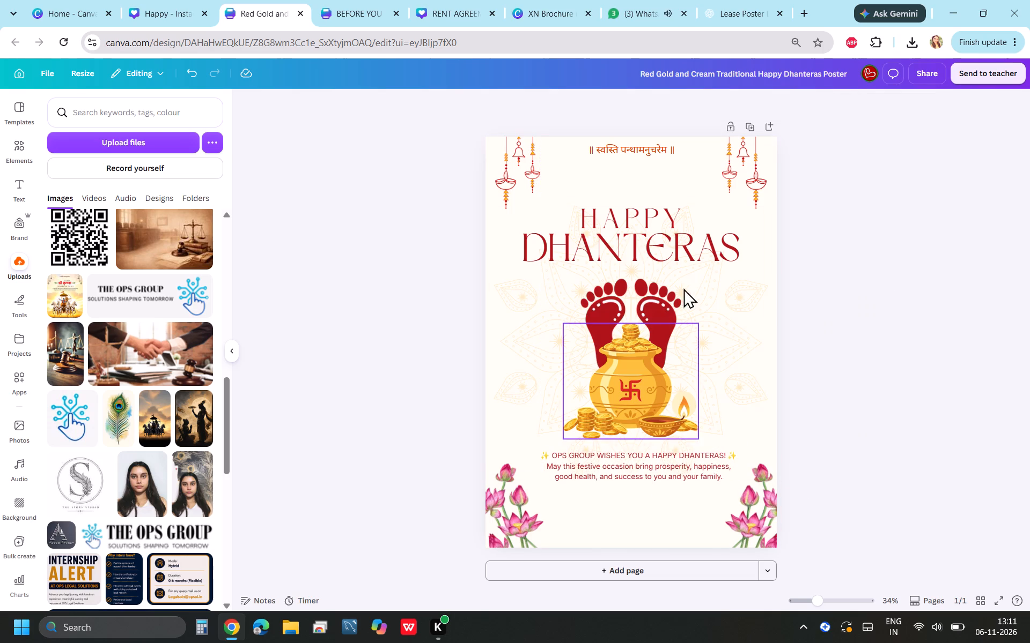
Move the faint mandala pattern behind the gold pot a little further down the poster.
{"action": "left_click_drag", "start_coordinate": [696, 295], "coordinate": [694, 313]}
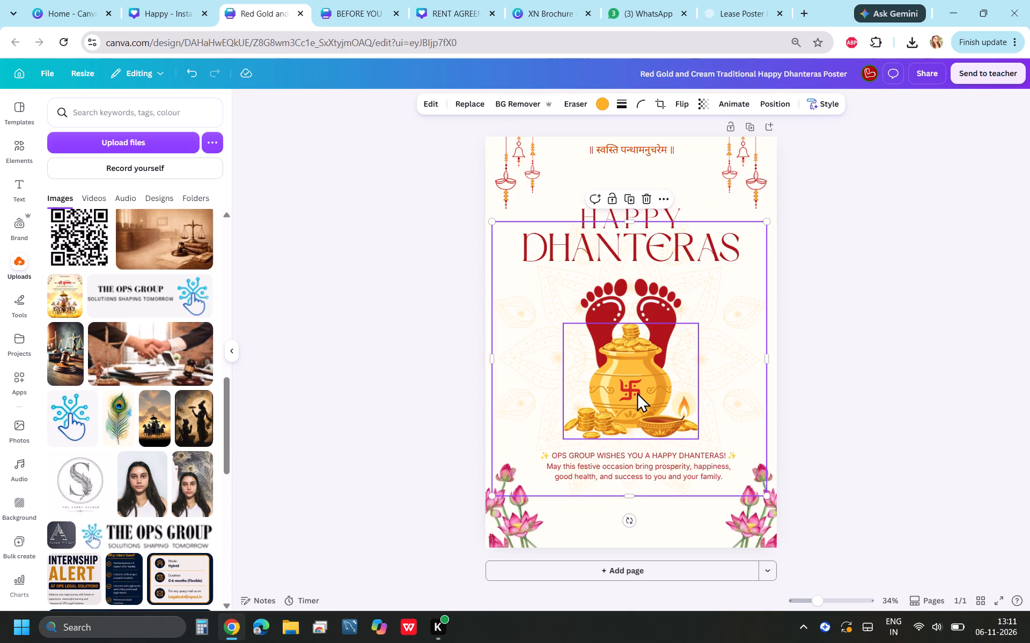
Add the gold pot and the red footprints to the mandala selection and nudge all three slightly down together.
{"action": "left_click", "coordinate": [637, 392], "text": "shift"}
{"action": "left_click", "coordinate": [658, 281], "text": "shift"}
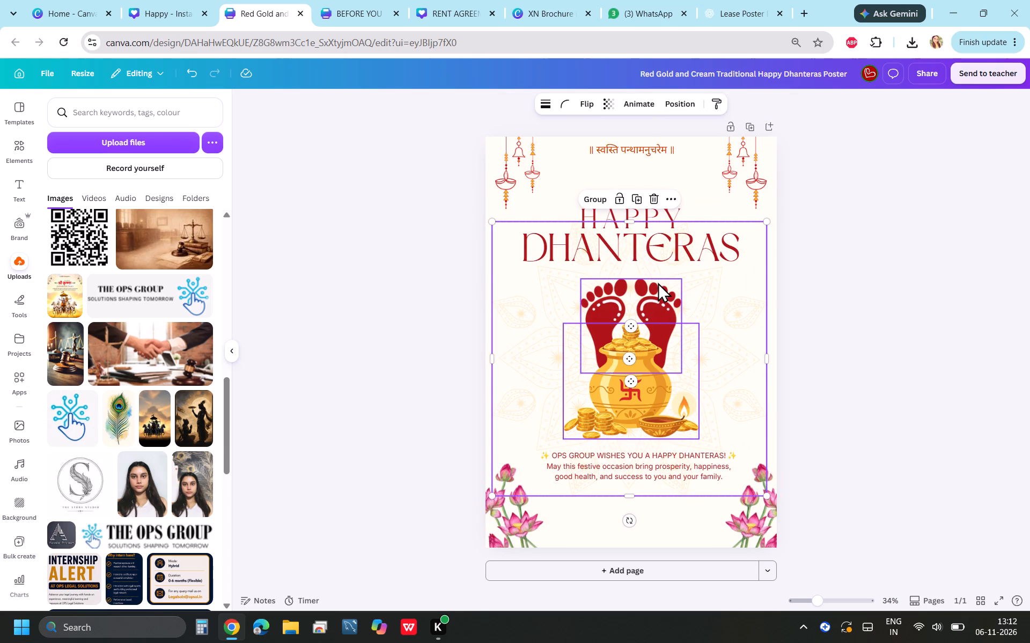
{"action": "key", "text": "Down"}
{"action": "key", "text": "Down"}
{"action": "key", "text": "Down"}
{"action": "key", "text": "Down"}
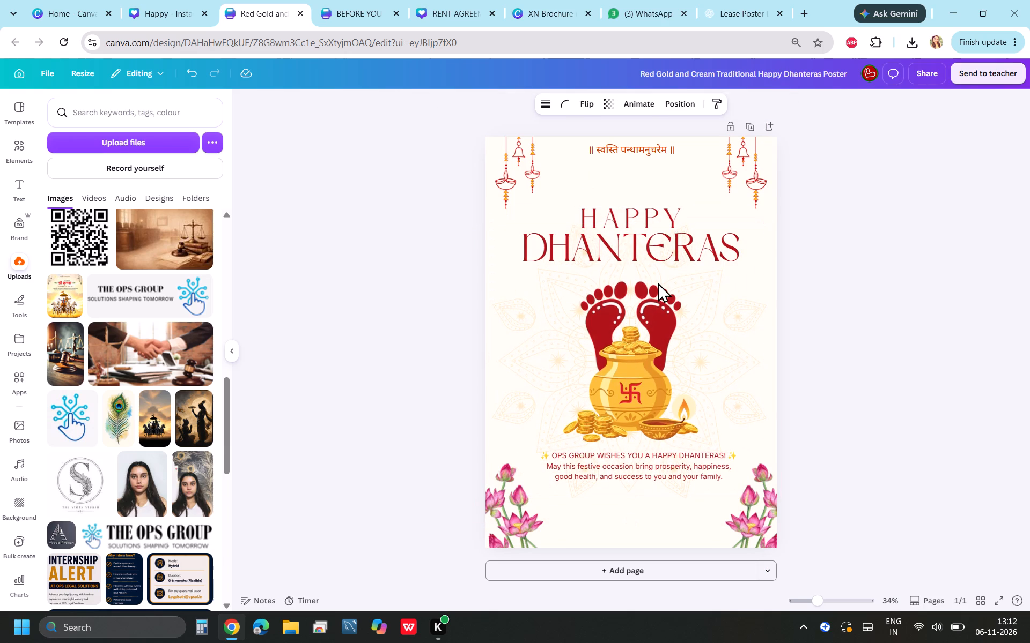
{"action": "key", "text": "Up"}
{"action": "key", "text": "Up"}
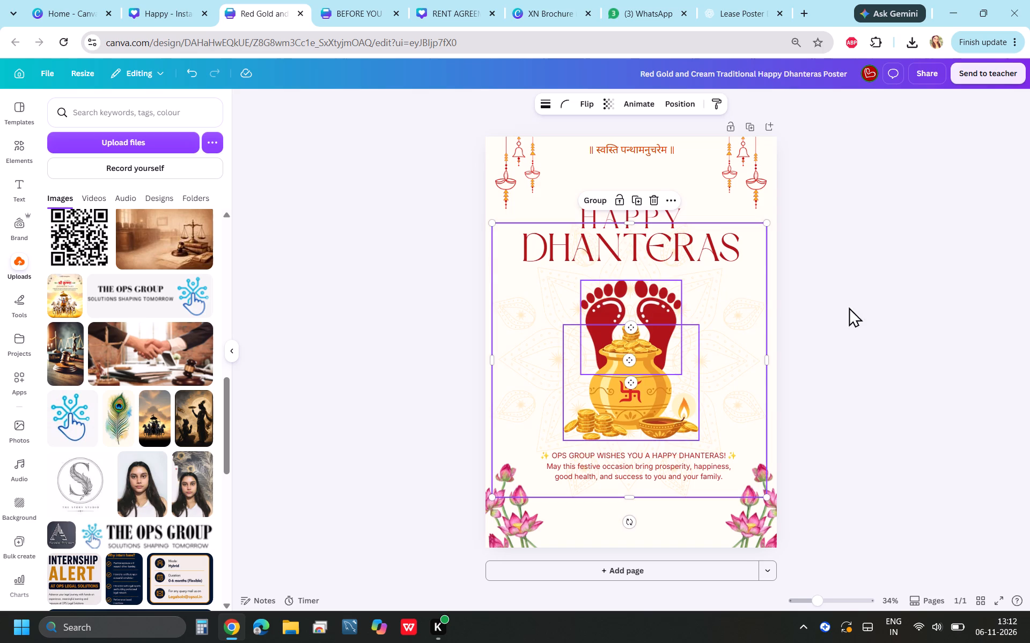
{"action": "left_click", "coordinate": [901, 276]}
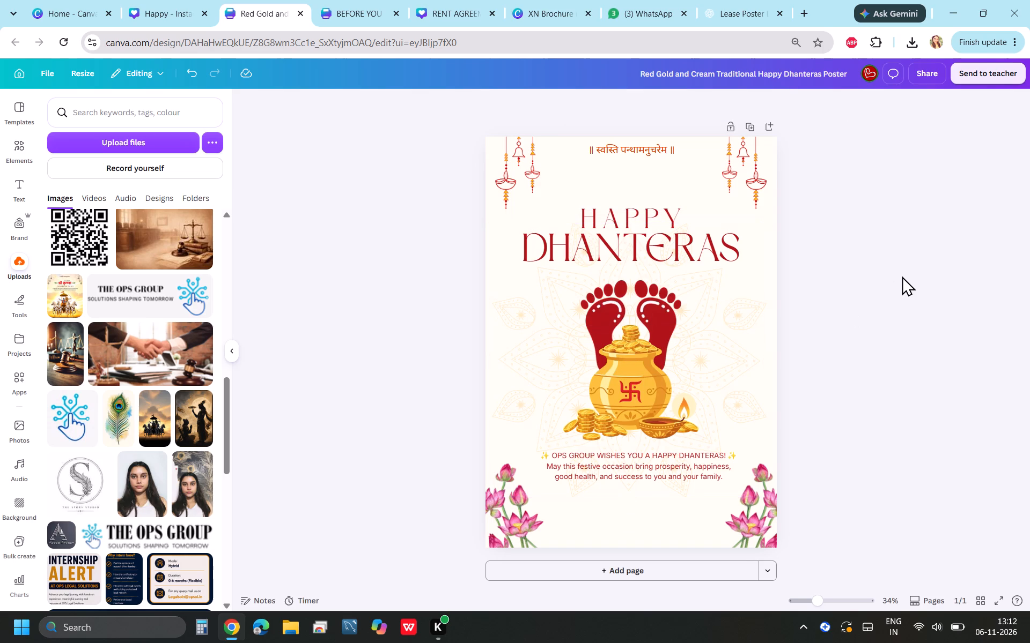
Make the heading text "OPS GROUP WISHES YOU A HAPPY DHANTERAS!" bold.
{"action": "double_click", "coordinate": [679, 454]}
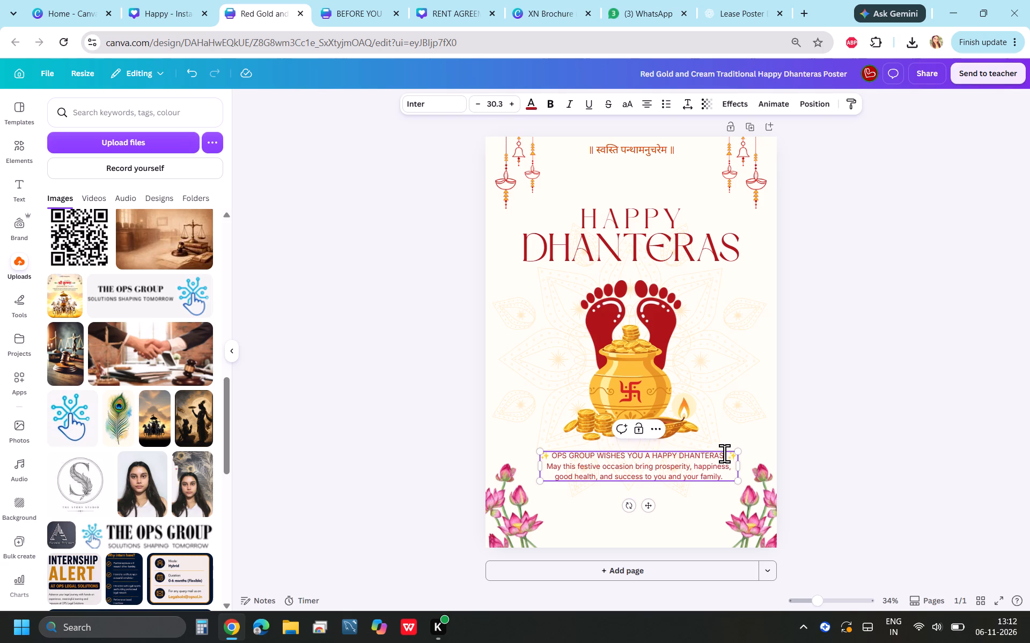
{"action": "left_click_drag", "start_coordinate": [729, 454], "coordinate": [555, 452]}
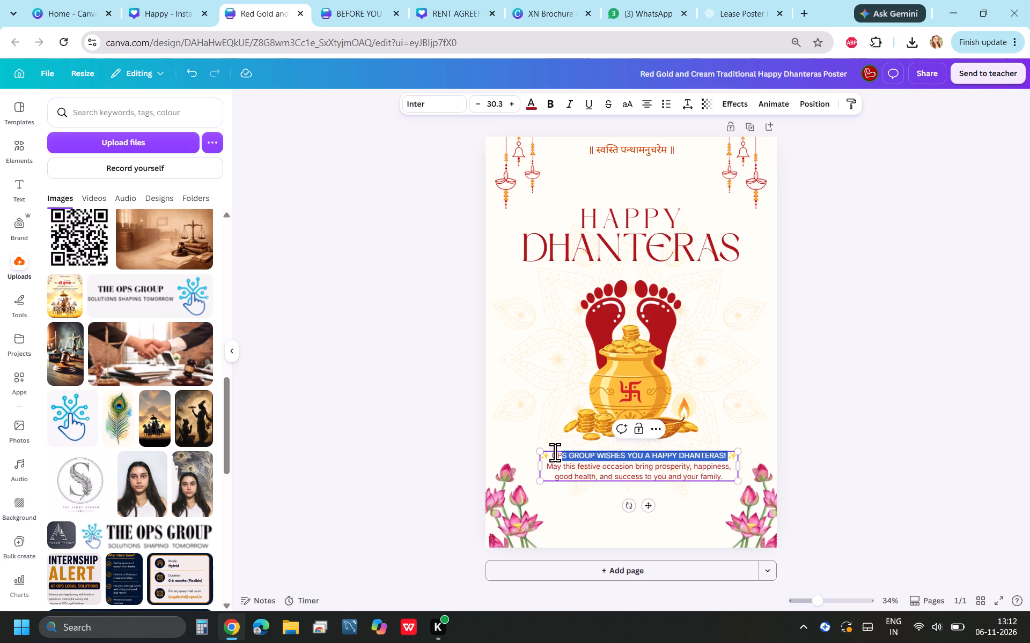
{"action": "left_click_drag", "start_coordinate": [555, 452], "coordinate": [550, 453]}
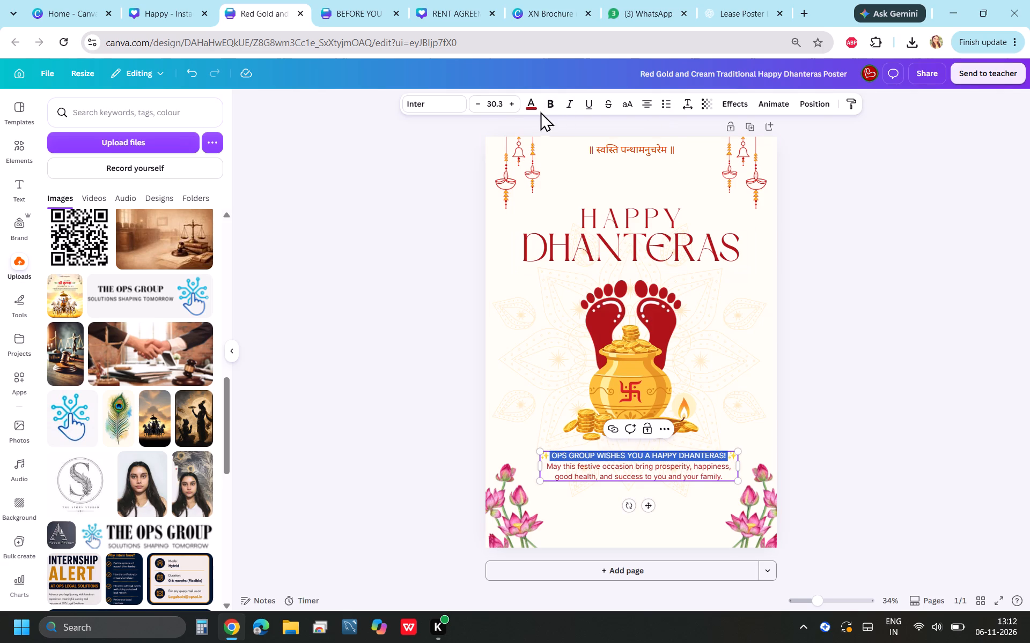
{"action": "left_click", "coordinate": [548, 103]}
{"action": "left_click", "coordinate": [835, 352]}
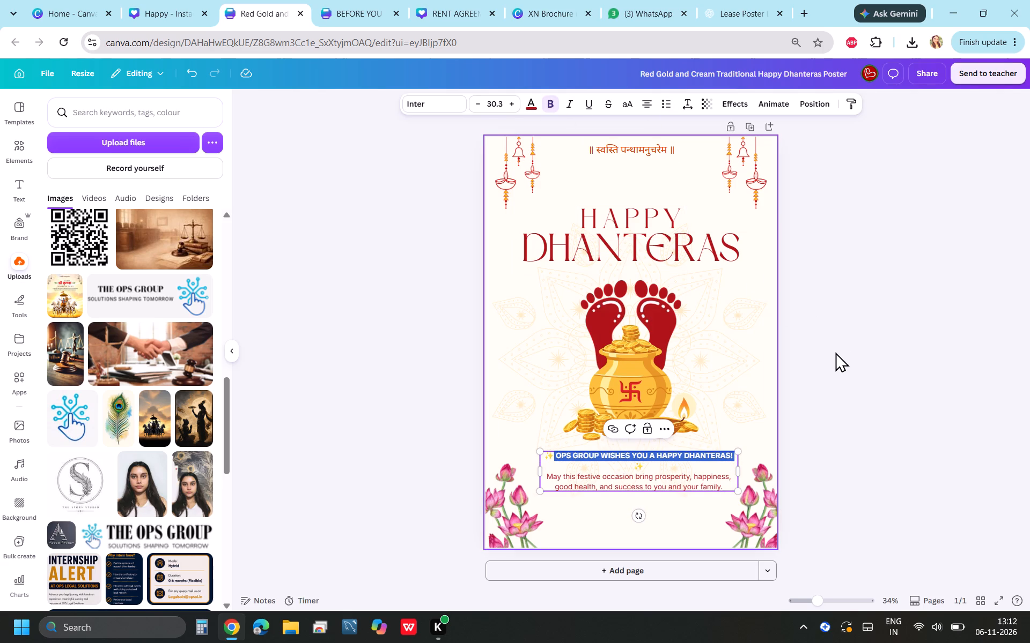
Widen the message text box slightly so the bold heading and its closing sparkle fit on one line.
{"action": "left_click", "coordinate": [665, 465]}
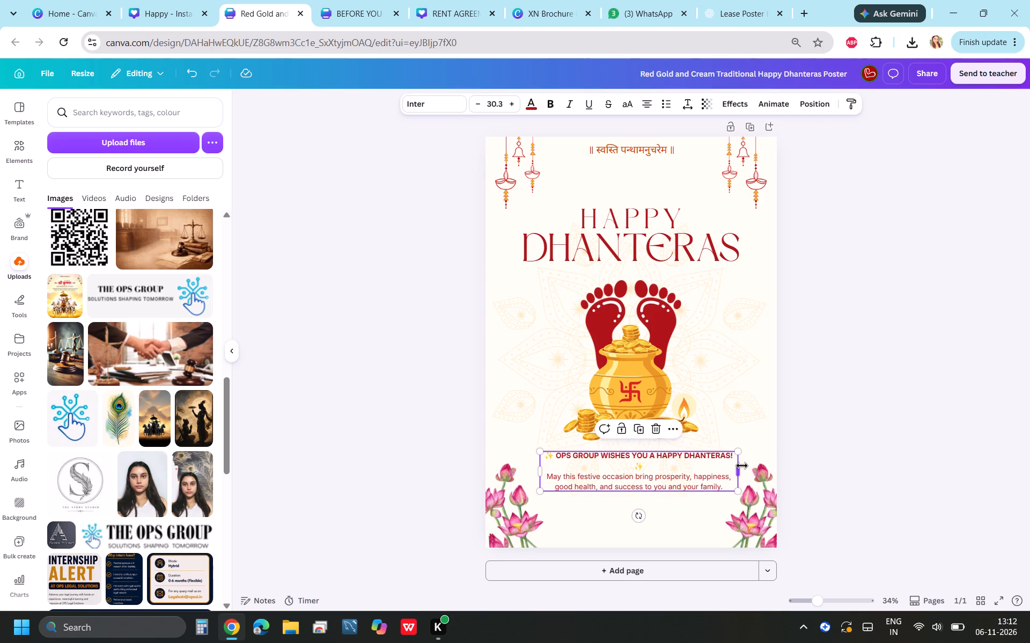
{"action": "left_click", "coordinate": [740, 470]}
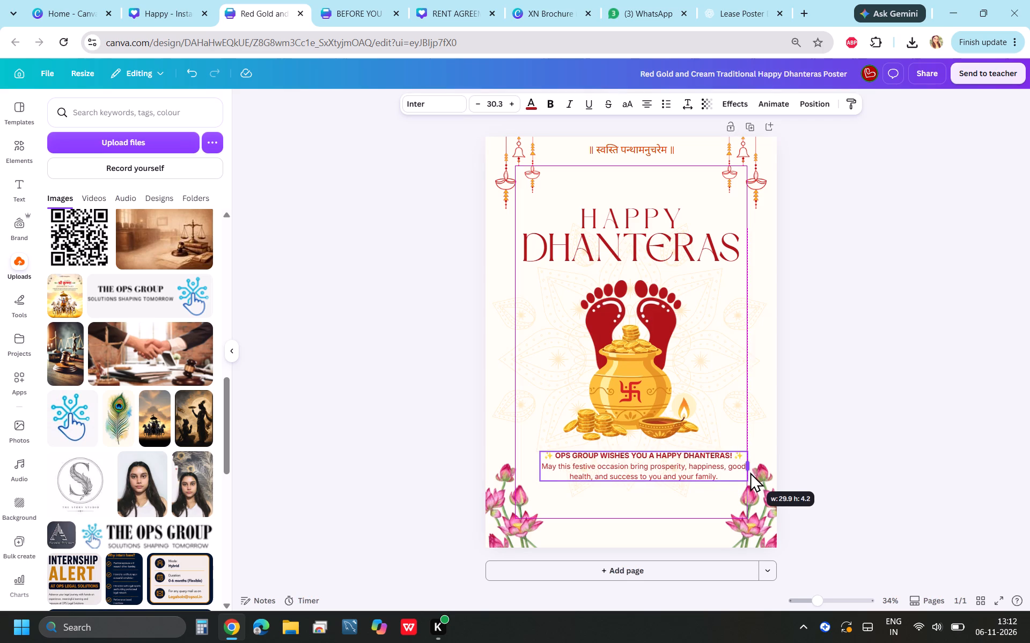
{"action": "left_click", "coordinate": [830, 386]}
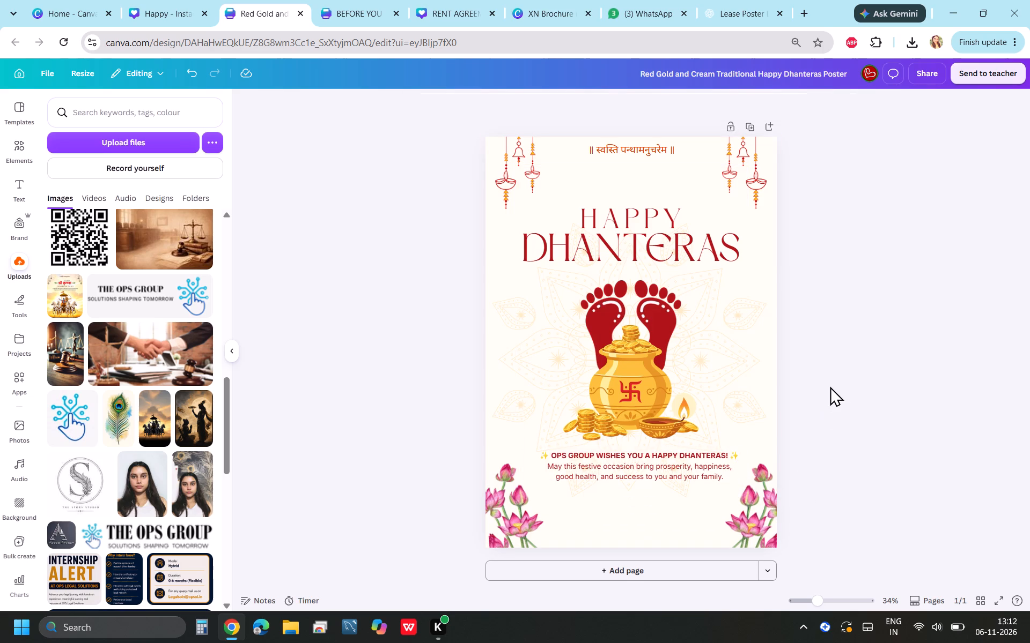
Remove the exclamation mark after DHANTERAS and the spaces between the heading text and the sparkle emojis.
{"action": "double_click", "coordinate": [729, 454]}
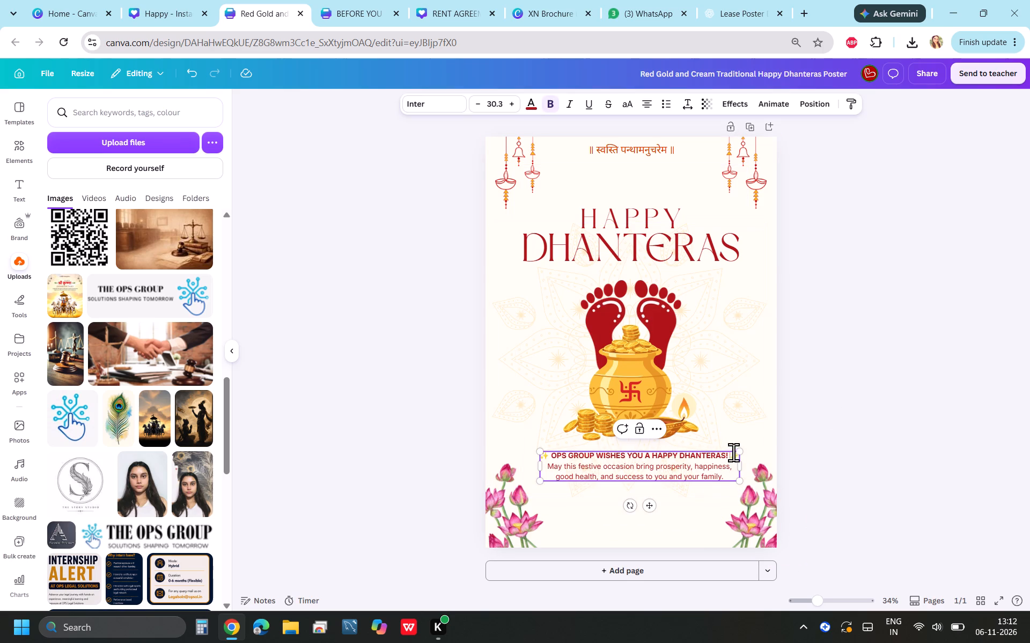
{"action": "key", "text": "BackSpace"}
{"action": "key", "text": "BackSpace"}
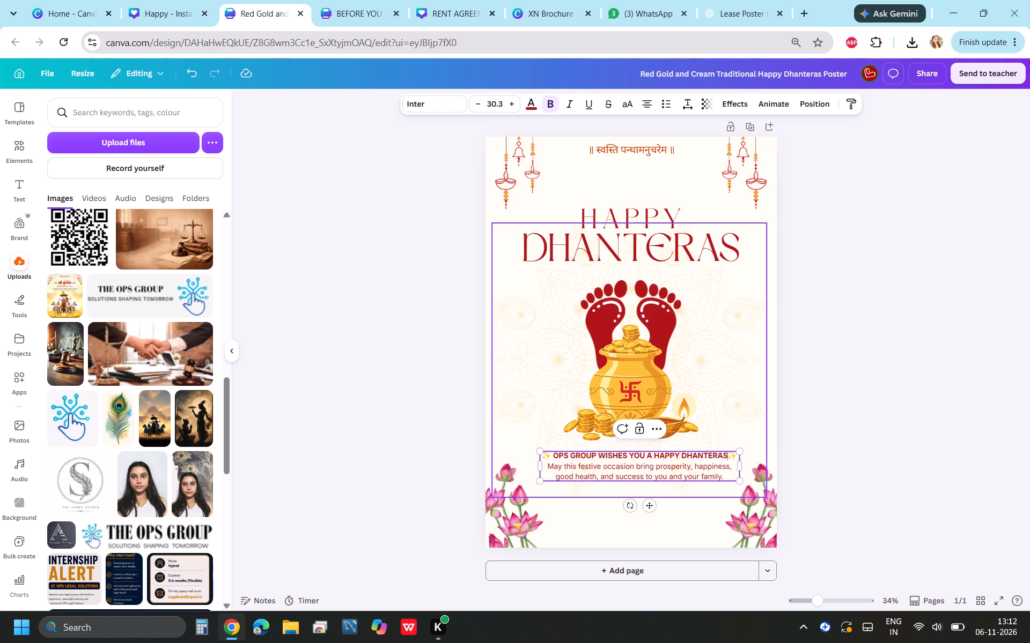
{"action": "left_click", "coordinate": [556, 452]}
{"action": "key", "text": "Left"}
{"action": "key", "text": "BackSpace"}
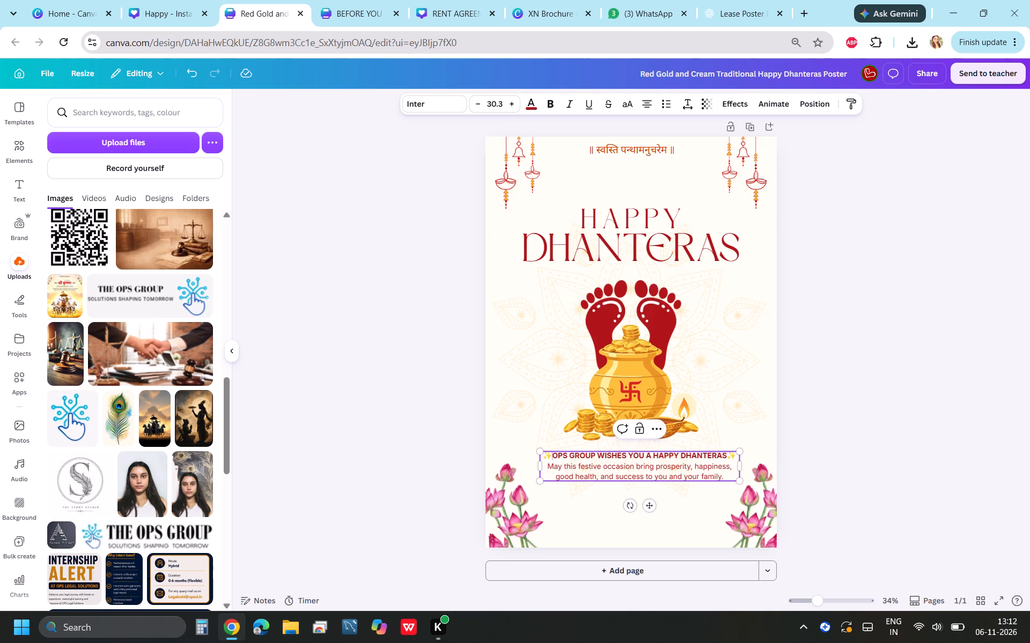
{"action": "left_click", "coordinate": [893, 413]}
Increase the font size of the bold "OPS GROUP WISHES YOU A HAPPY DHANTERAS" heading to 33.3.
{"action": "double_click", "coordinate": [717, 462]}
{"action": "left_click_drag", "start_coordinate": [731, 454], "coordinate": [579, 457]}
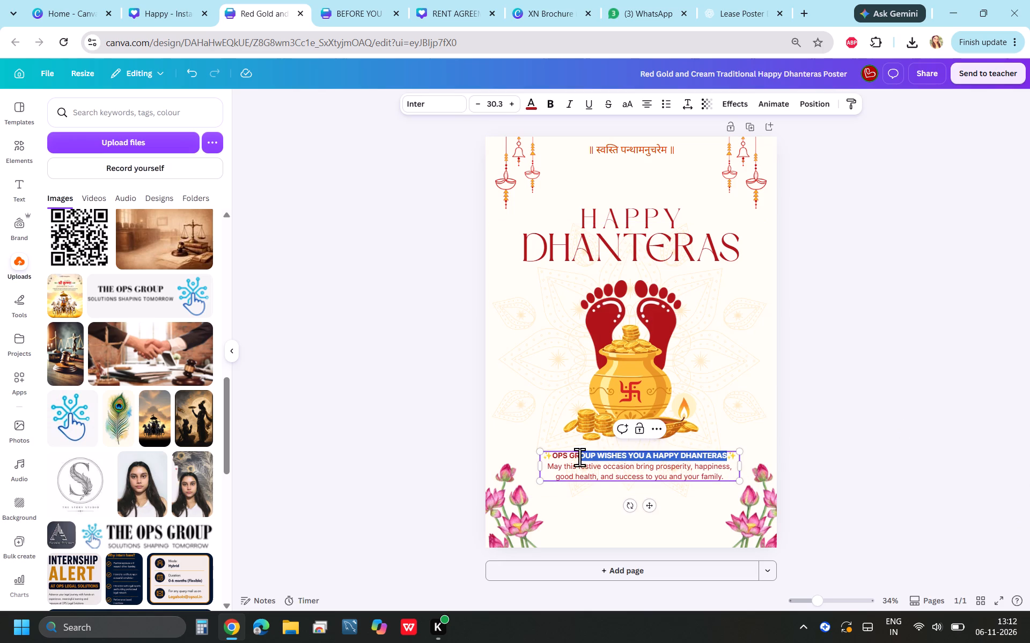
{"action": "left_click_drag", "start_coordinate": [579, 457], "coordinate": [544, 455]}
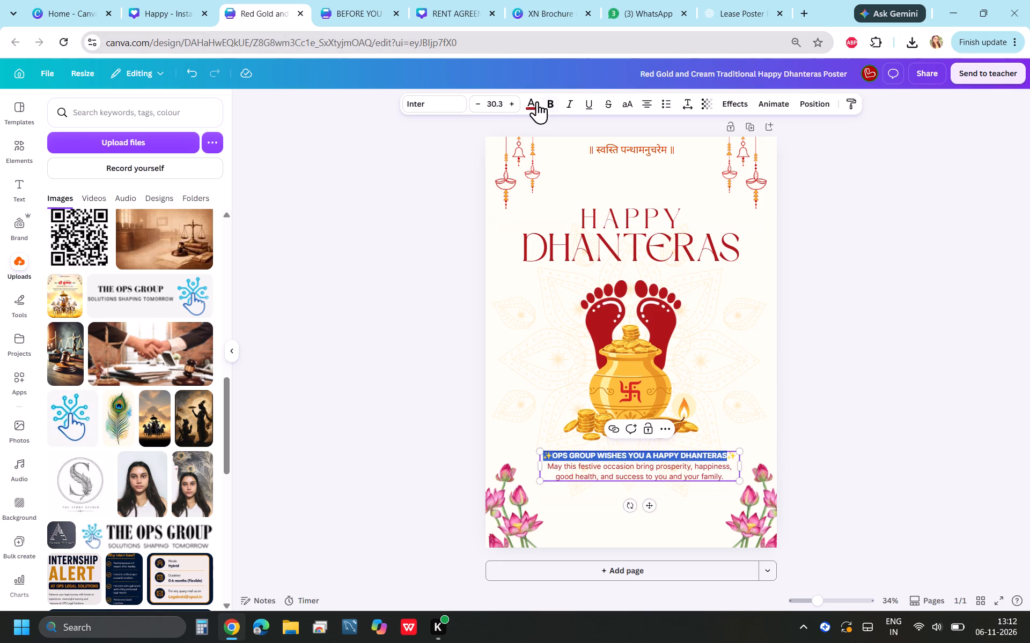
{"action": "double_click", "coordinate": [511, 105]}
{"action": "left_click", "coordinate": [507, 100]}
{"action": "triple_click", "coordinate": [507, 94]}
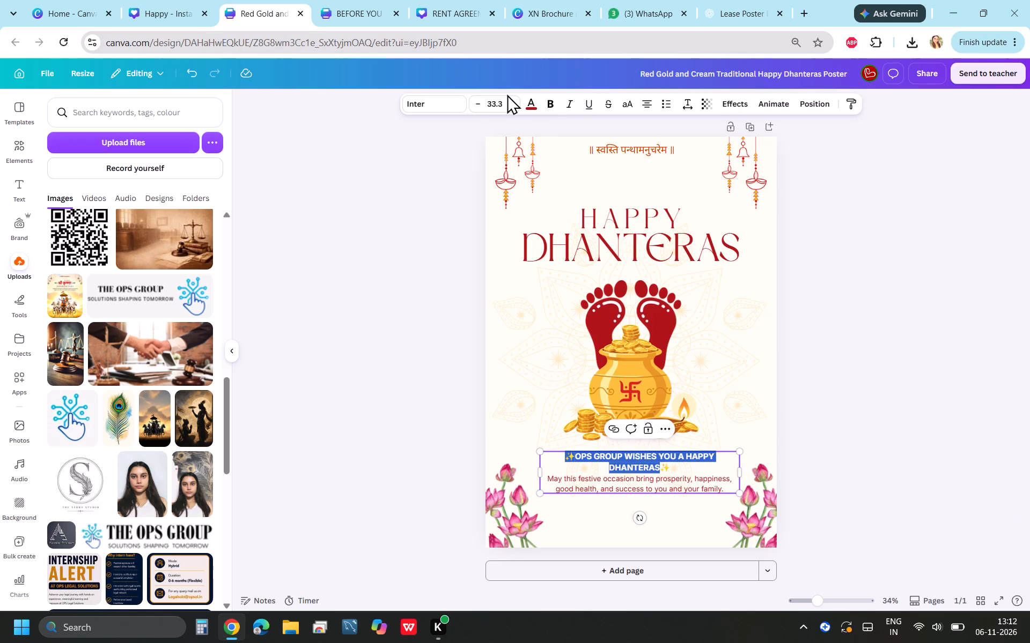
Widen the festive message text box until the bold OPS GROUP heading fits on a single line.
{"action": "left_click", "coordinate": [889, 302]}
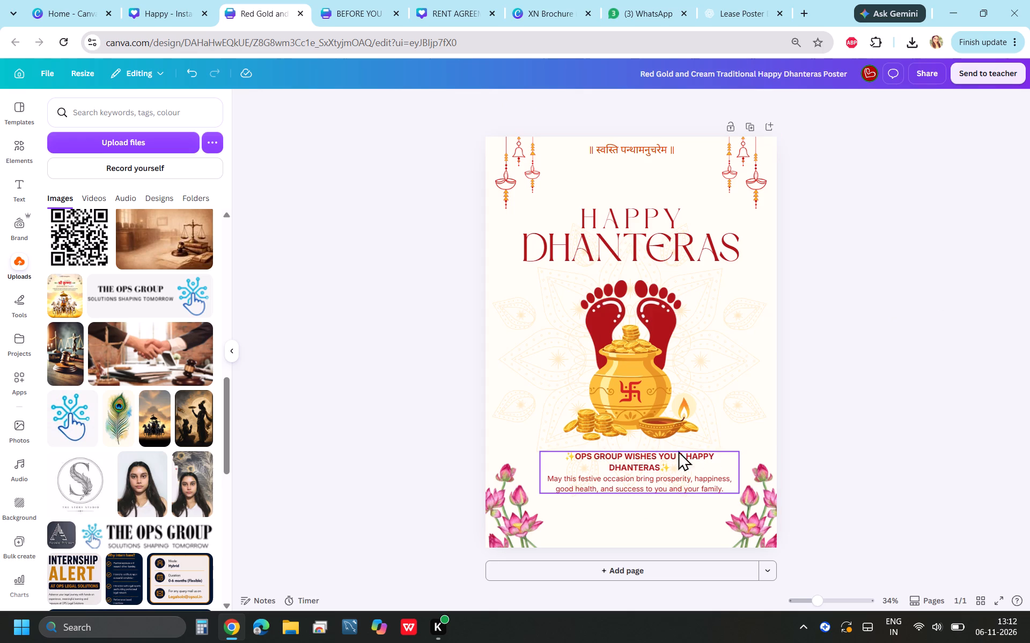
{"action": "left_click", "coordinate": [648, 454]}
{"action": "left_click_drag", "start_coordinate": [741, 474], "coordinate": [775, 473]}
{"action": "left_click", "coordinate": [900, 412]}
Nudge the widened message text box left until it sits roughly centred on the poster between the lotus flowers.
{"action": "left_click", "coordinate": [687, 469]}
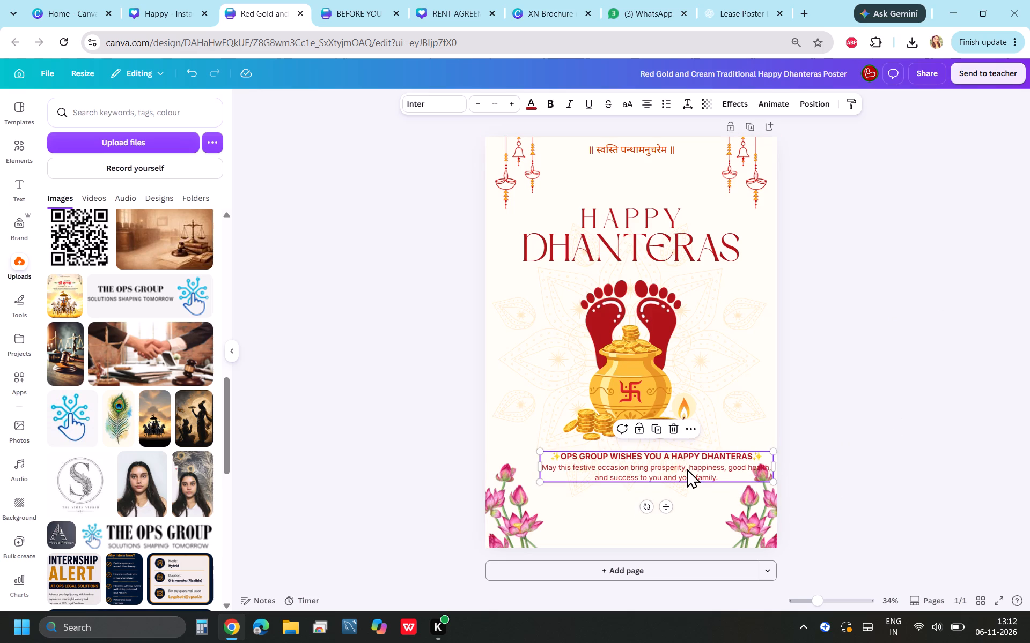
{"action": "key", "text": "Left"}
{"action": "key", "text": "Left"}
{"action": "key", "text": "Left"}
{"action": "key", "text": "Left"}
{"action": "key", "text": "Left"}
{"action": "key", "text": "Left"}
{"action": "key", "text": "Left"}
{"action": "key", "text": "Left"}
{"action": "key", "text": "Left"}
{"action": "key", "text": "Left"}
{"action": "key", "text": "Left"}
{"action": "key", "text": "Left"}
{"action": "key", "text": "Left"}
{"action": "key", "text": "Left"}
{"action": "key", "text": "Left"}
{"action": "key", "text": "Left"}
{"action": "key", "text": "Left"}
{"action": "key", "text": "Left"}
{"action": "key", "text": "Left"}
{"action": "key", "text": "Left"}
{"action": "key", "text": "Left"}
{"action": "key", "text": "Left"}
{"action": "key", "text": "Left"}
{"action": "key", "text": "Left"}
{"action": "key", "text": "Left"}
{"action": "key", "text": "Left"}
{"action": "key", "text": "Left"}
{"action": "key", "text": "Left"}
{"action": "key", "text": "Left"}
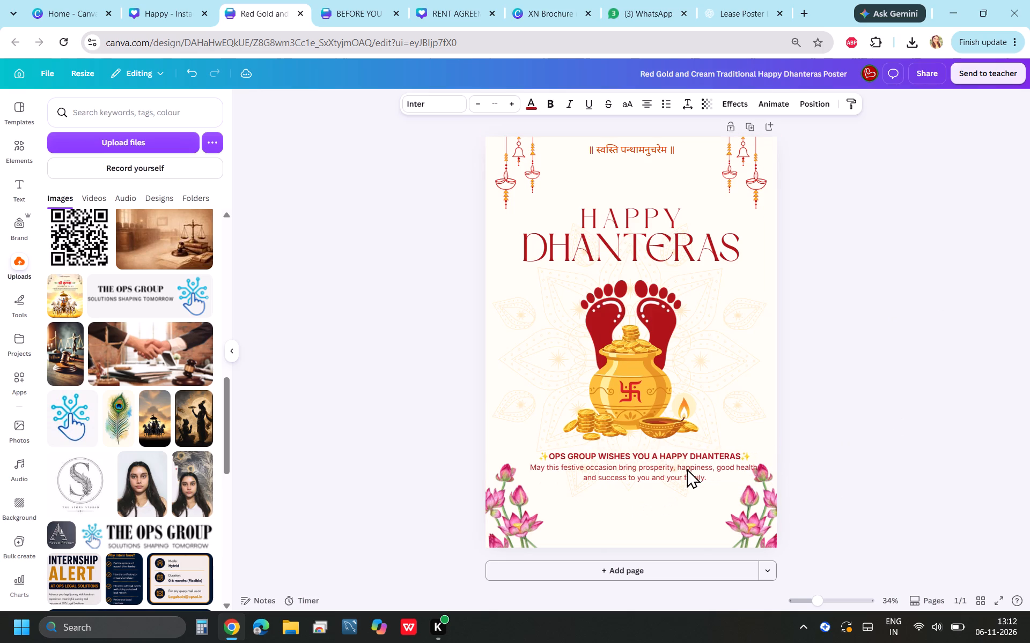
{"action": "key", "text": "Left"}
{"action": "key", "text": "Left"}
{"action": "key", "text": "Left"}
{"action": "key", "text": "Left"}
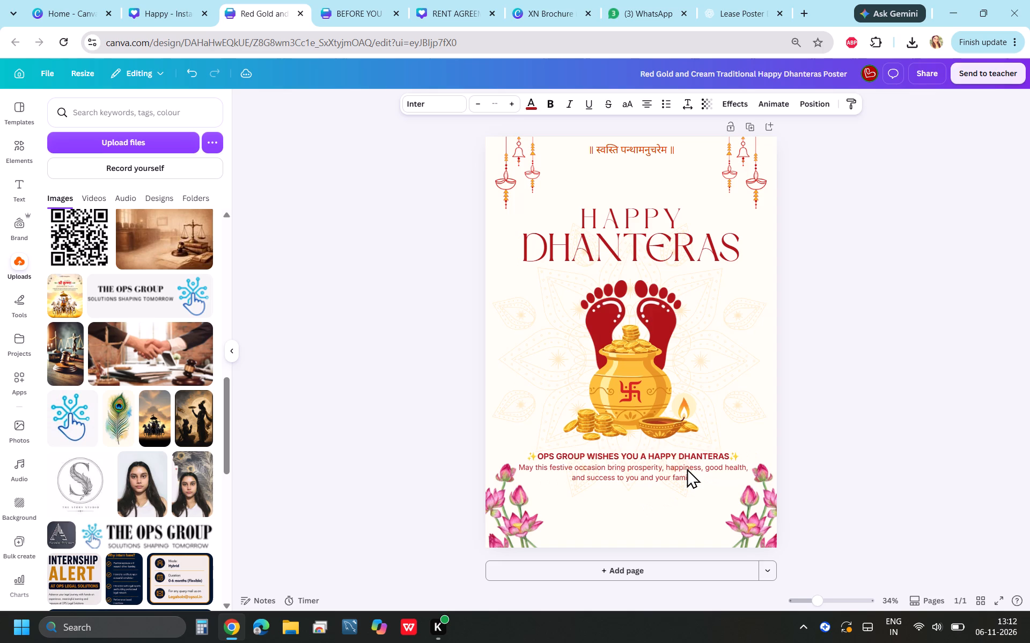
{"action": "key", "text": "Right"}
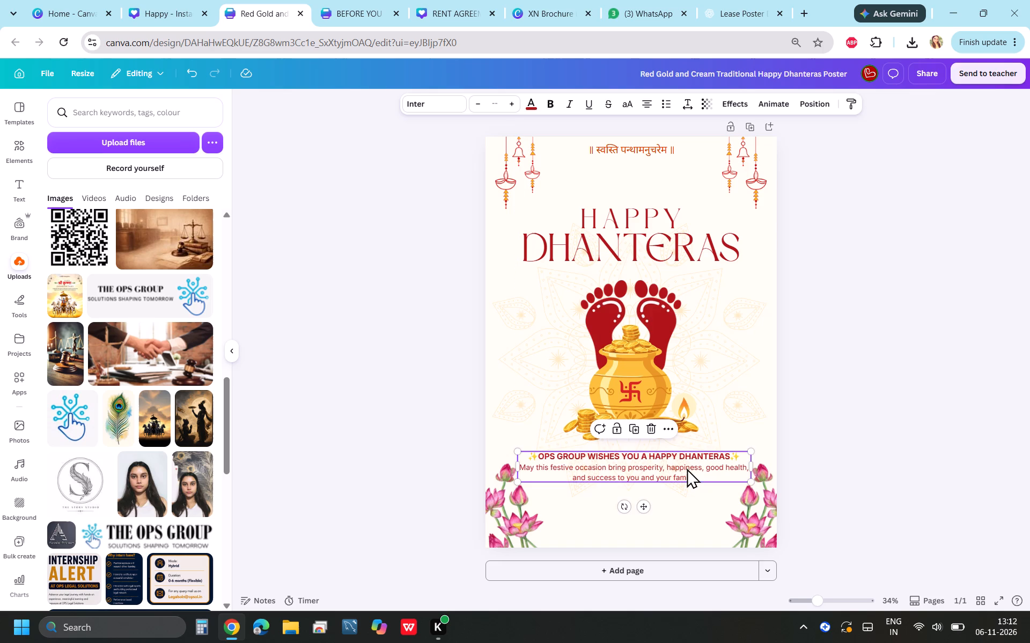
Shrink the lotus illustrations in both bottom corners of the poster slightly so they clear the message text.
{"action": "left_click", "coordinate": [756, 510]}
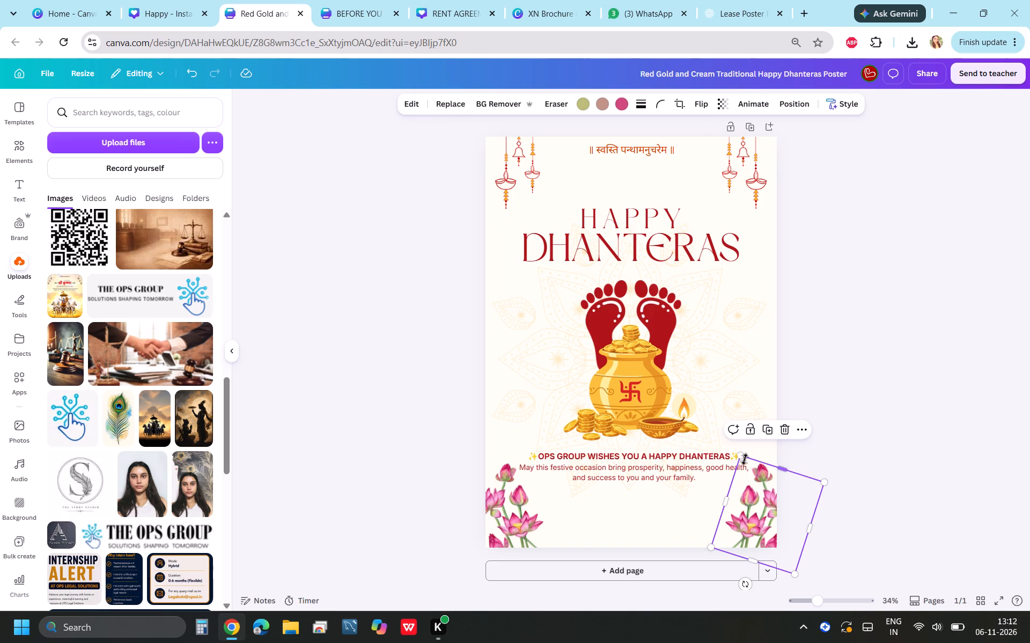
{"action": "left_click_drag", "start_coordinate": [740, 453], "coordinate": [744, 461]}
{"action": "left_click", "coordinate": [863, 400]}
{"action": "left_click", "coordinate": [529, 522]}
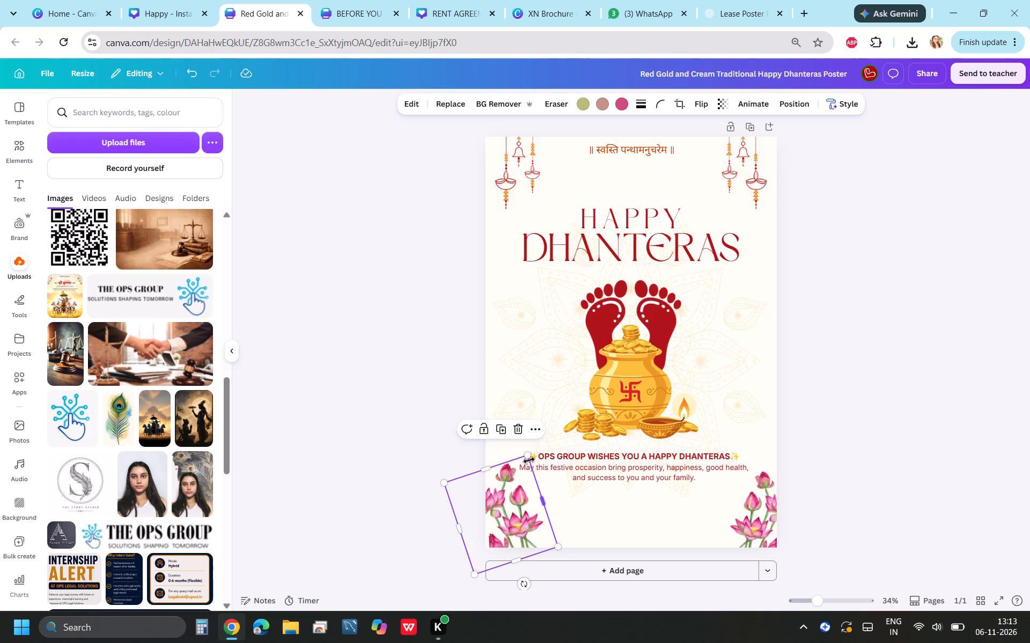
{"action": "left_click_drag", "start_coordinate": [529, 454], "coordinate": [524, 461]}
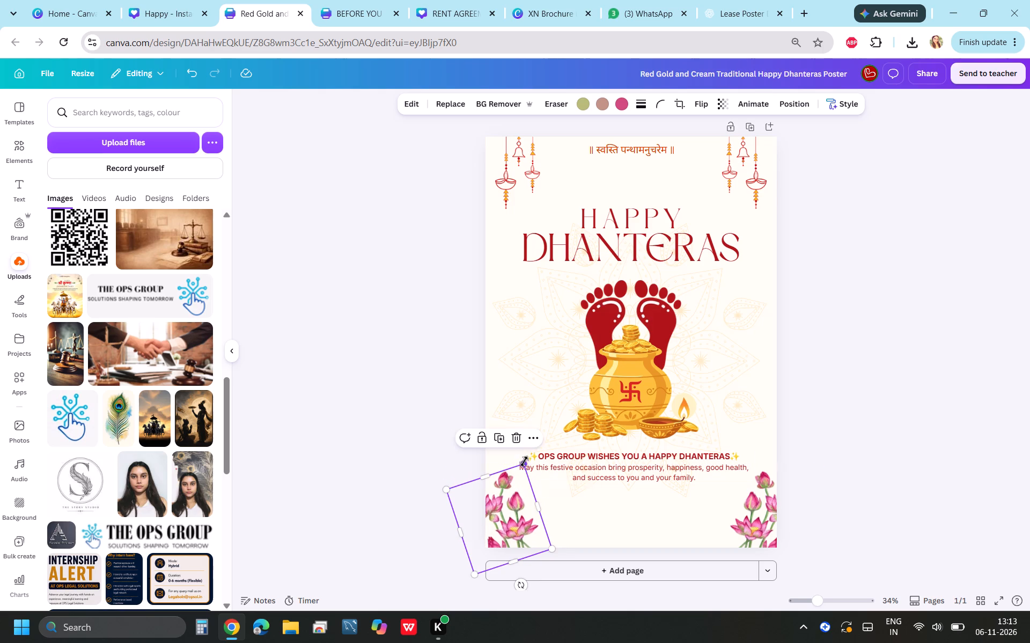
{"action": "left_click", "coordinate": [933, 426]}
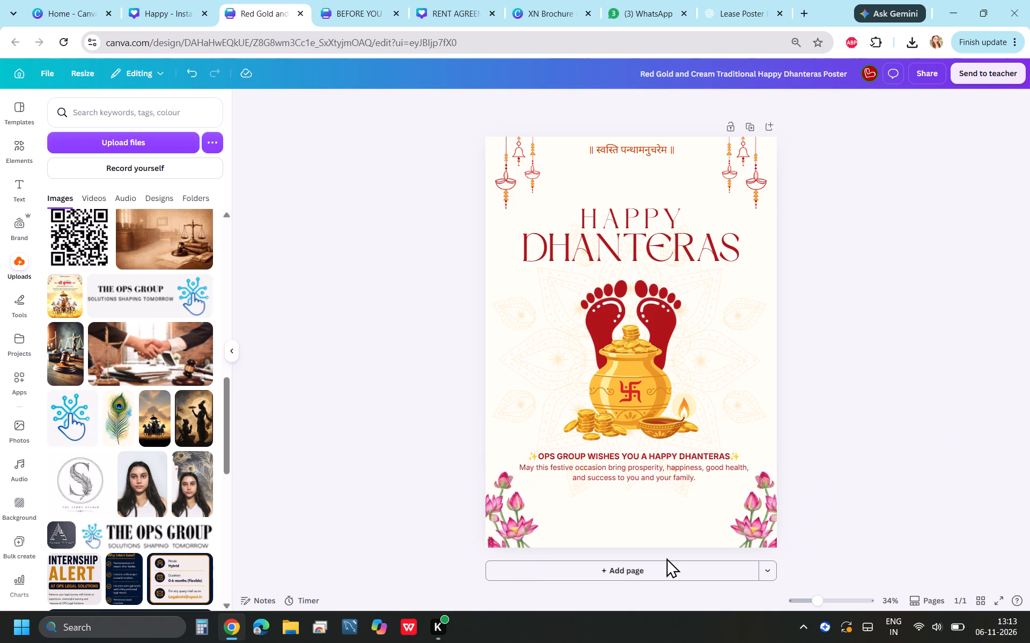
Fine-tune the horizontal position of the message text box with a very slight nudge to the left.
{"action": "left_click", "coordinate": [667, 448]}
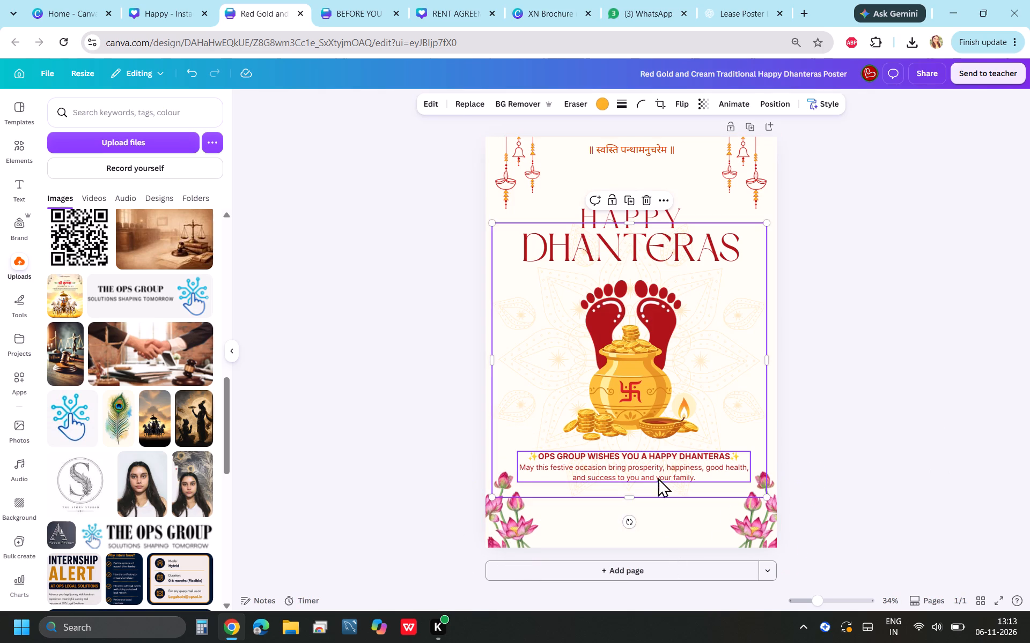
{"action": "left_click", "coordinate": [655, 466]}
{"action": "key", "text": "Left"}
{"action": "key", "text": "Left"}
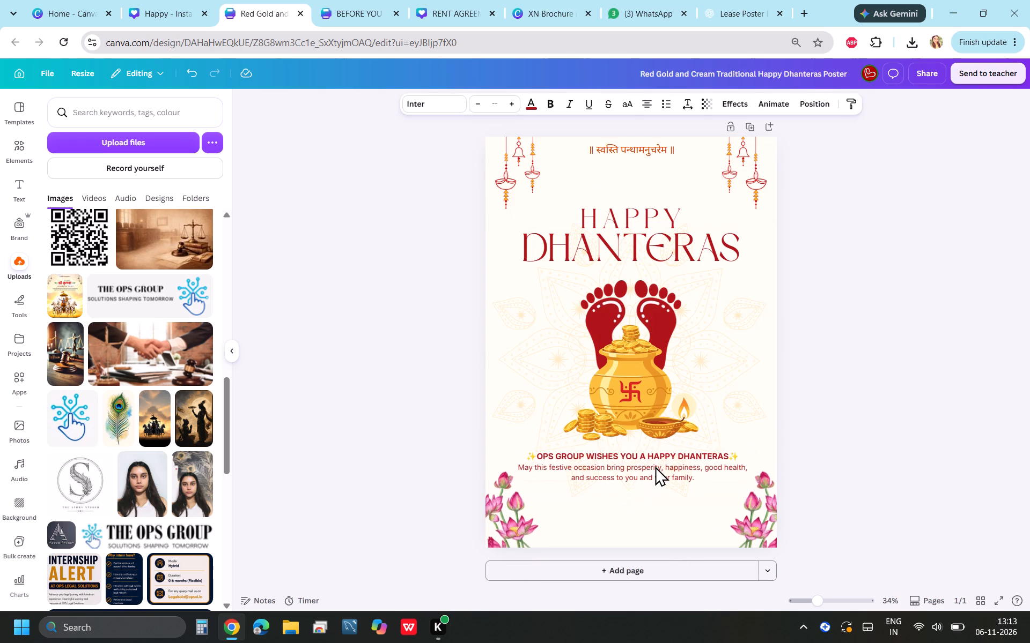
{"action": "key", "text": "Right"}
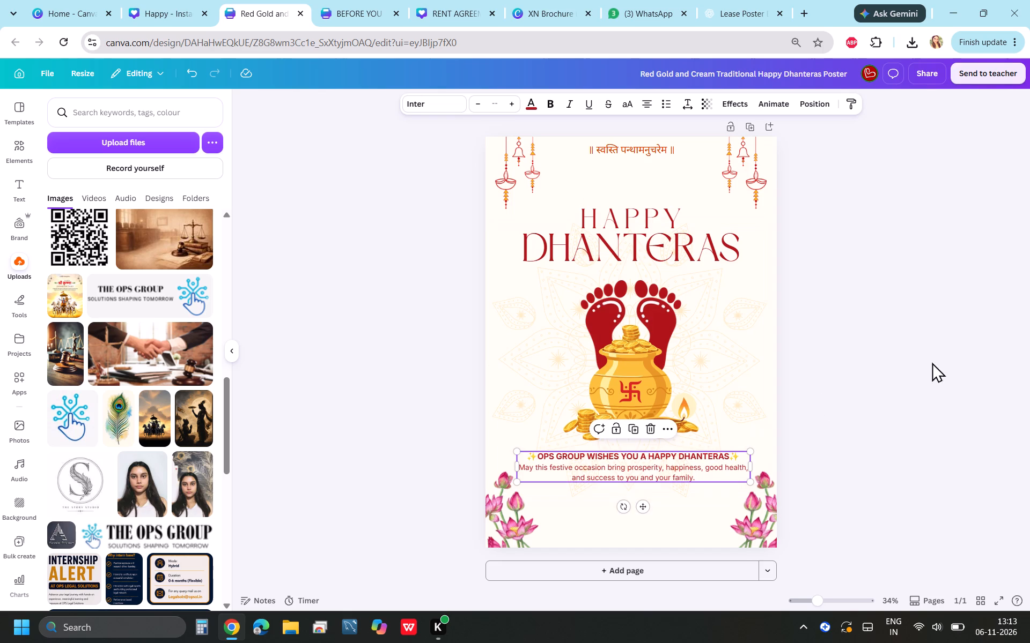
{"action": "left_click", "coordinate": [880, 335]}
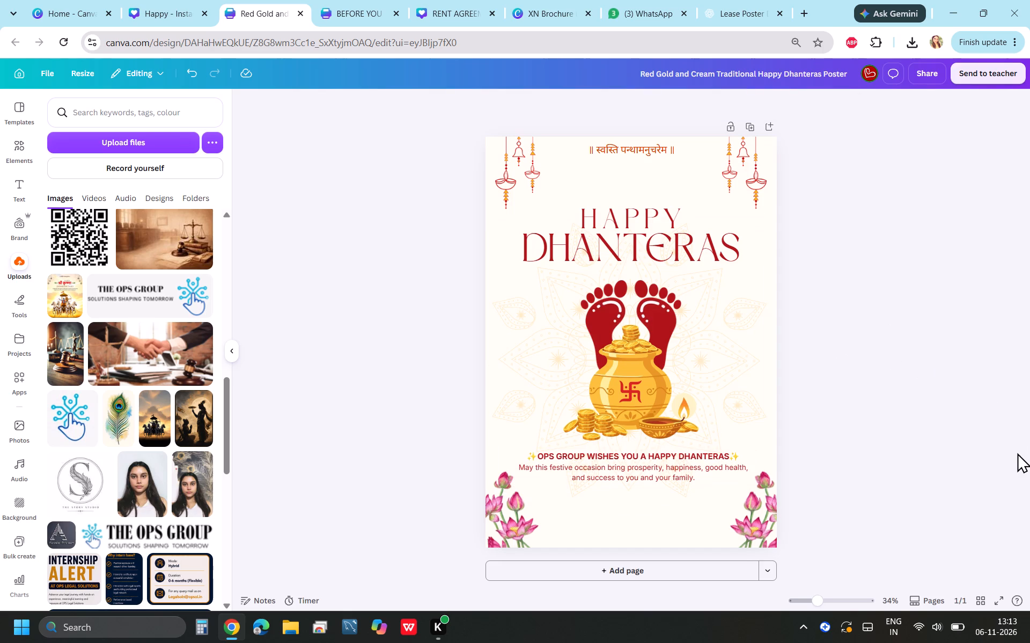
Capture a rectangular screenshot of the whole Dhanteras poster page.
{"action": "key", "text": "Print"}
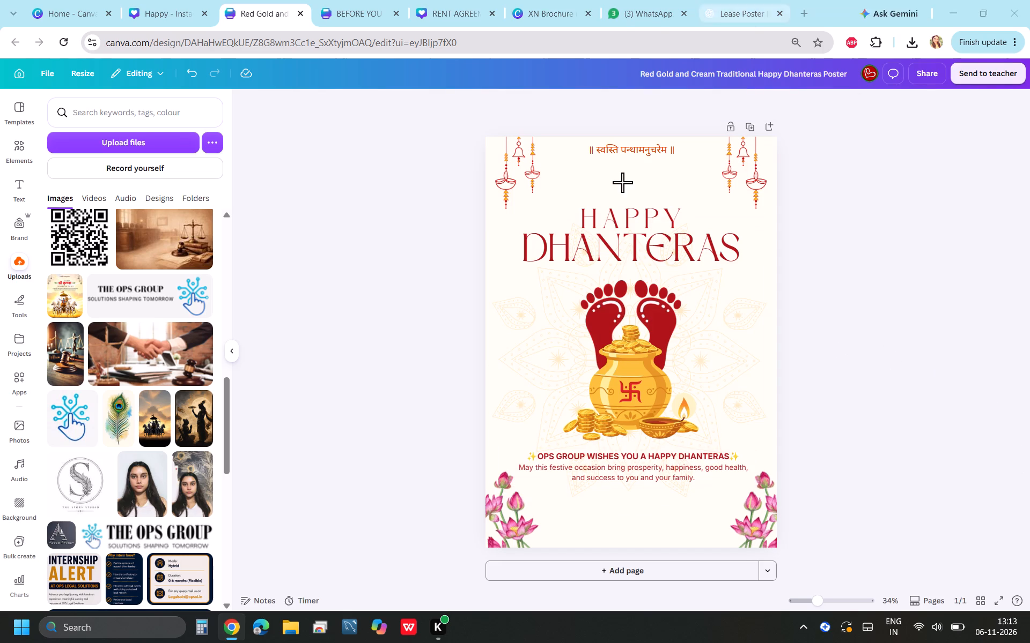
{"action": "left_click_drag", "start_coordinate": [485, 133], "coordinate": [744, 534]}
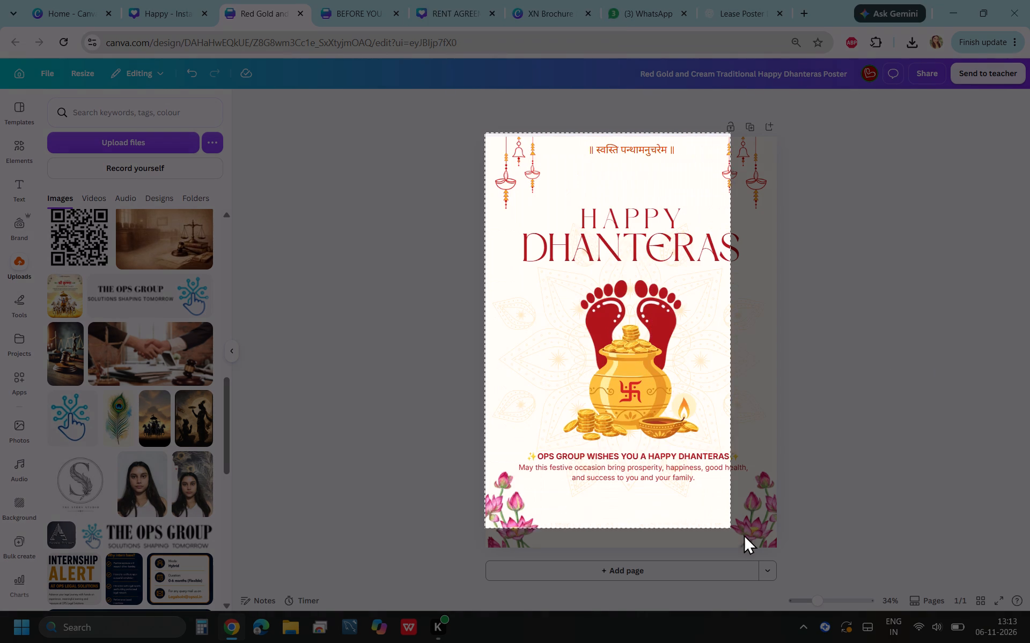
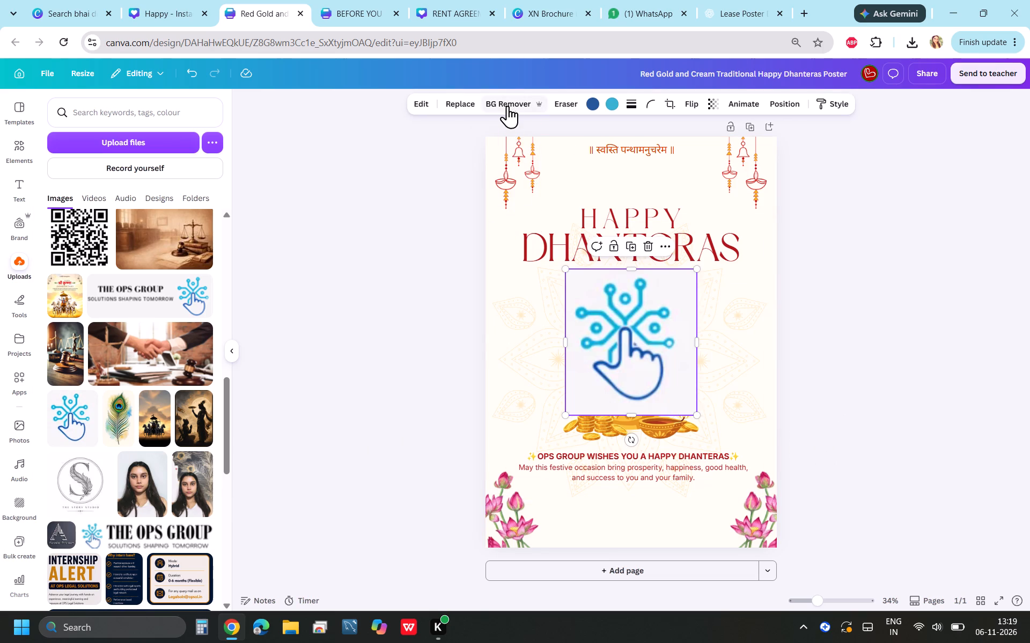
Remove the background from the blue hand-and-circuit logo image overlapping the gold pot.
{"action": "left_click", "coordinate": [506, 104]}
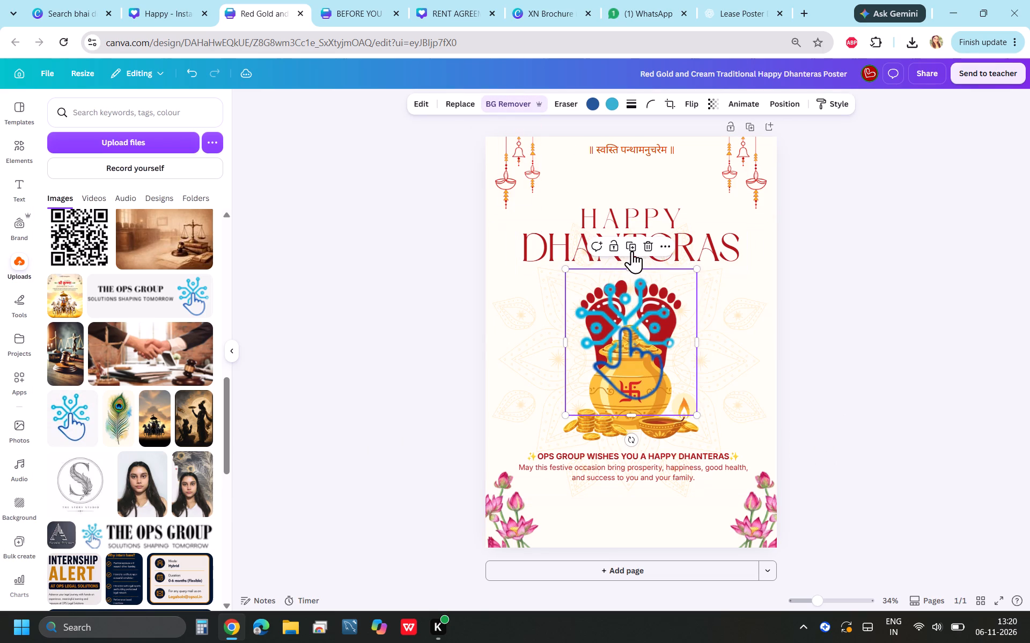
Delete the blue hand-and-circuit logo image from the Dhanteras poster.
{"action": "left_click", "coordinate": [651, 247]}
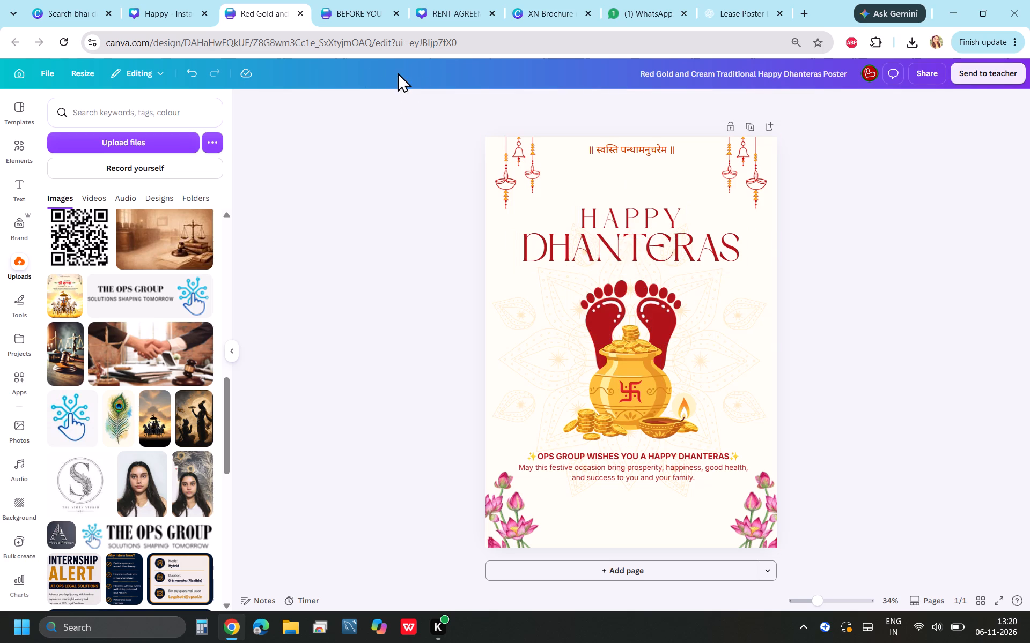
{"action": "left_click", "coordinate": [157, 6]}
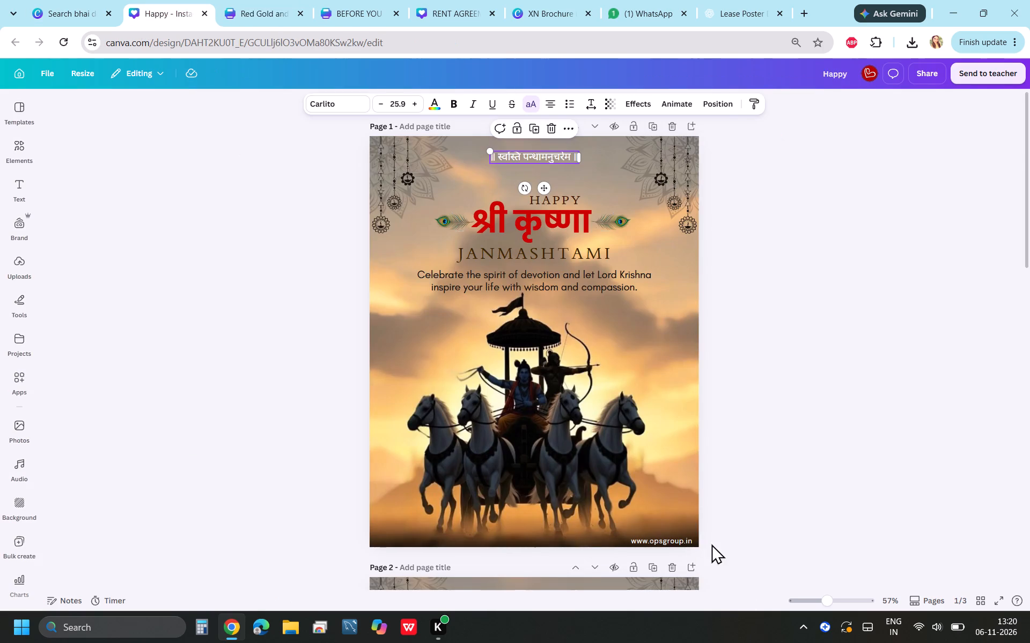
{"action": "left_click", "coordinate": [683, 543]}
{"action": "key", "text": "ctrl+c"}
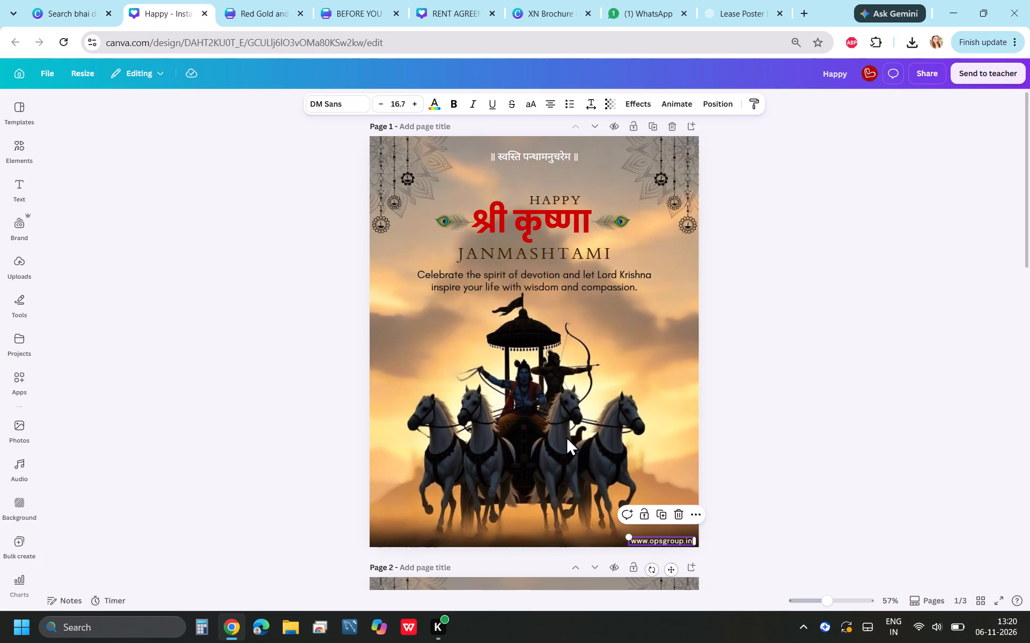
{"action": "left_click", "coordinate": [249, 12]}
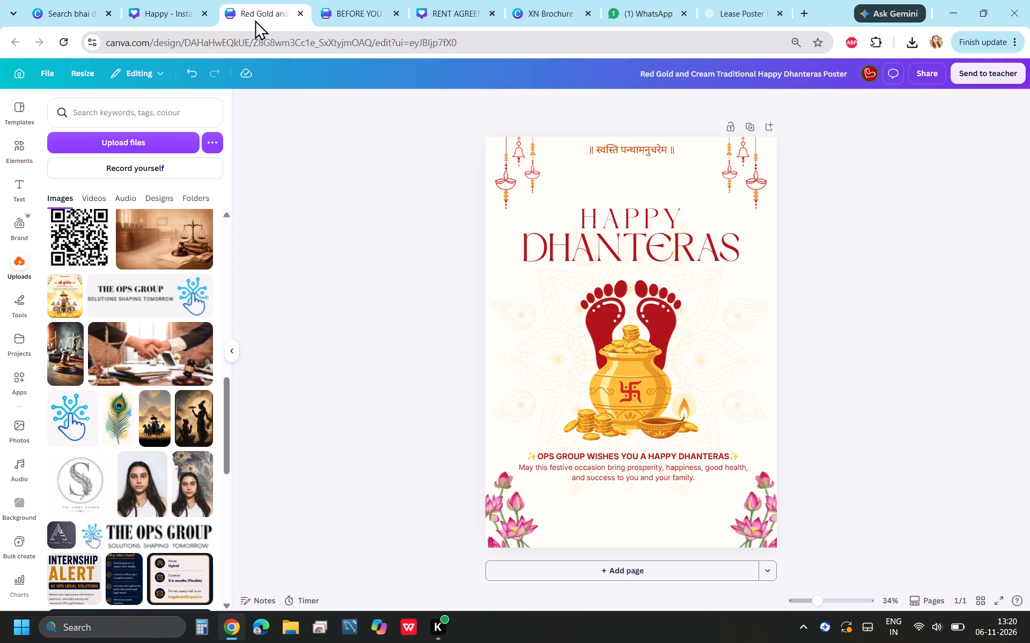
{"action": "key", "text": "ctrl+v"}
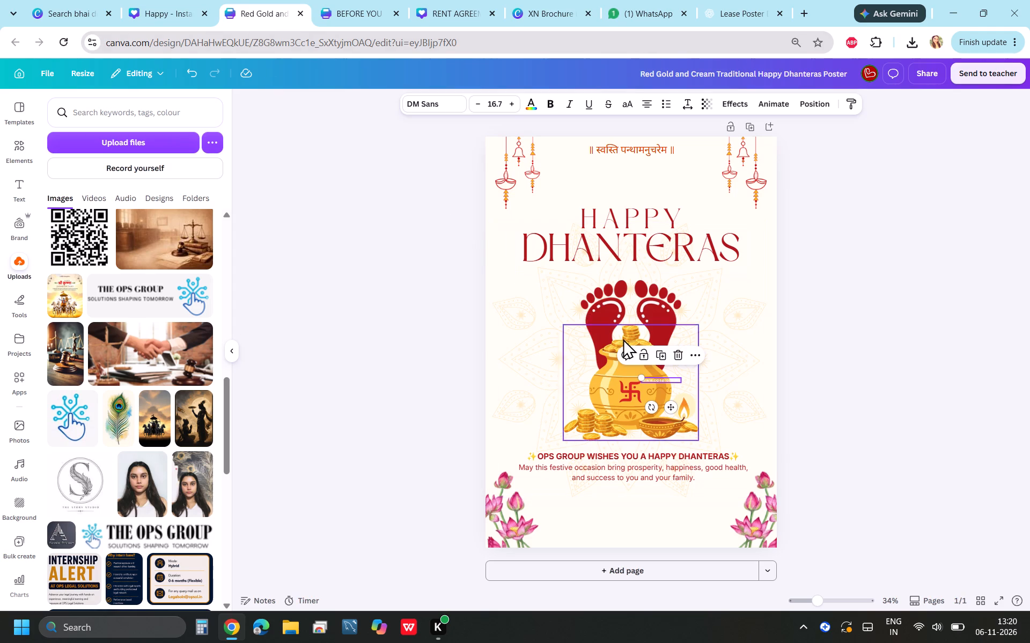
Move the pasted website text to the bottom edge of the poster, roughly centred between the lotus flowers.
{"action": "left_click_drag", "start_coordinate": [673, 411], "coordinate": [648, 566]}
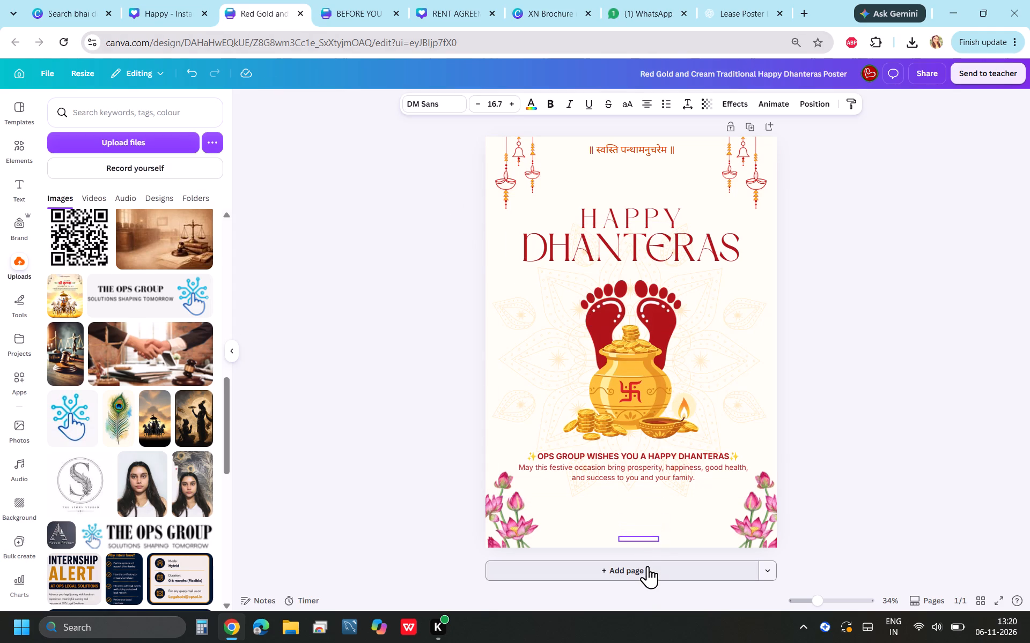
{"action": "left_click_drag", "start_coordinate": [648, 566], "coordinate": [637, 571]}
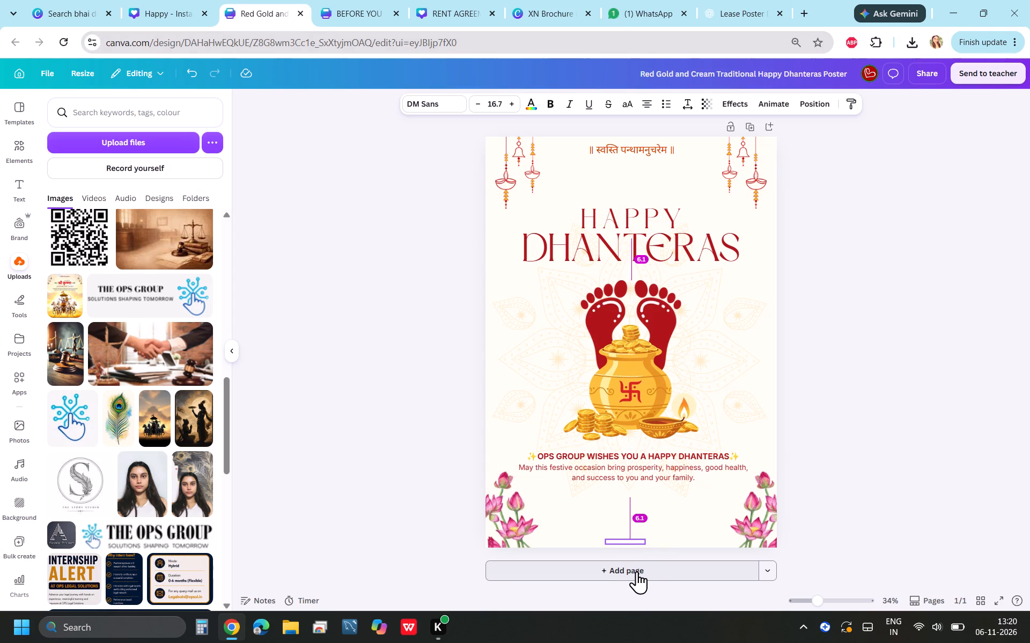
{"action": "left_click_drag", "start_coordinate": [637, 571], "coordinate": [642, 570]}
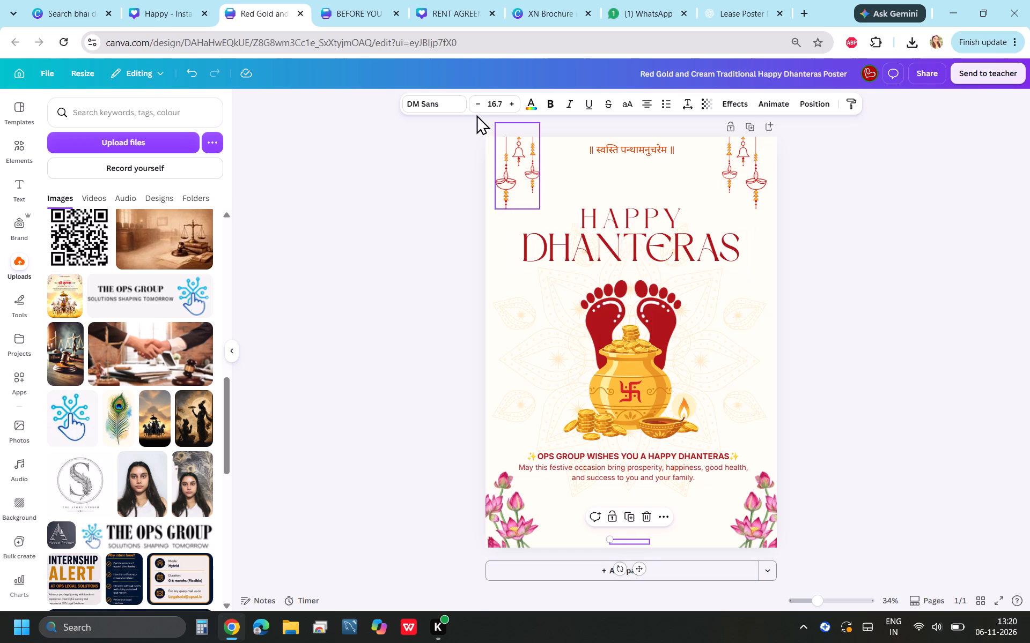
{"action": "left_click", "coordinate": [529, 103]}
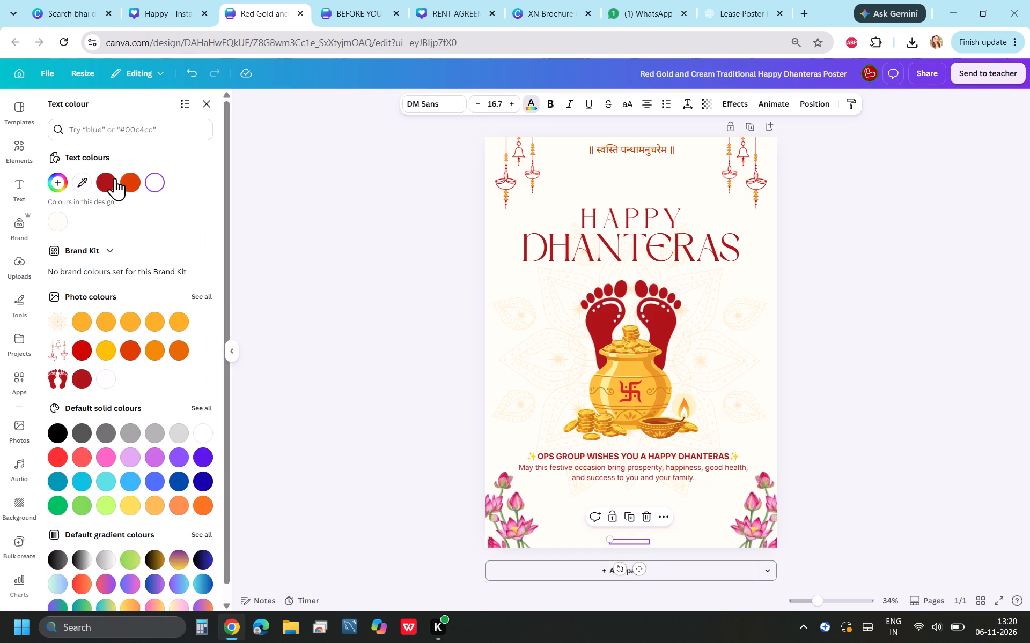
{"action": "left_click", "coordinate": [106, 178]}
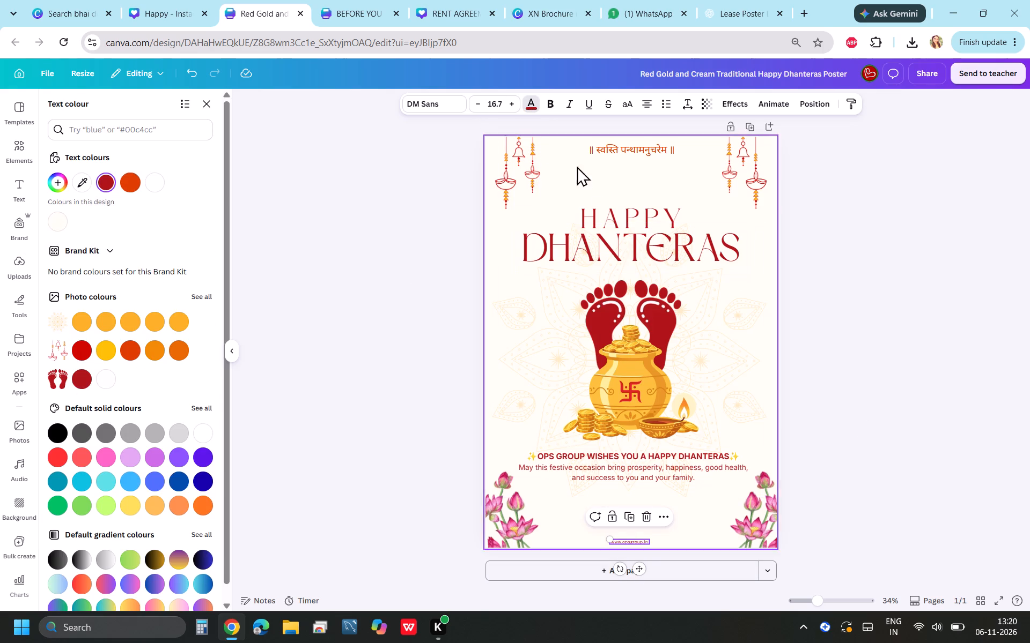
{"action": "double_click", "coordinate": [509, 103]}
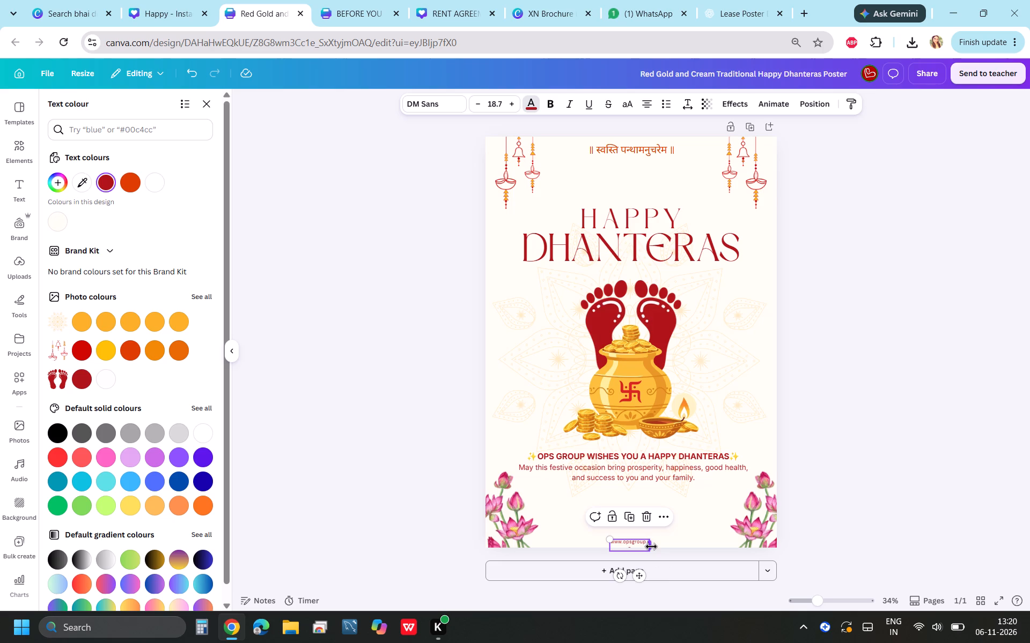
{"action": "left_click_drag", "start_coordinate": [651, 547], "coordinate": [665, 542]}
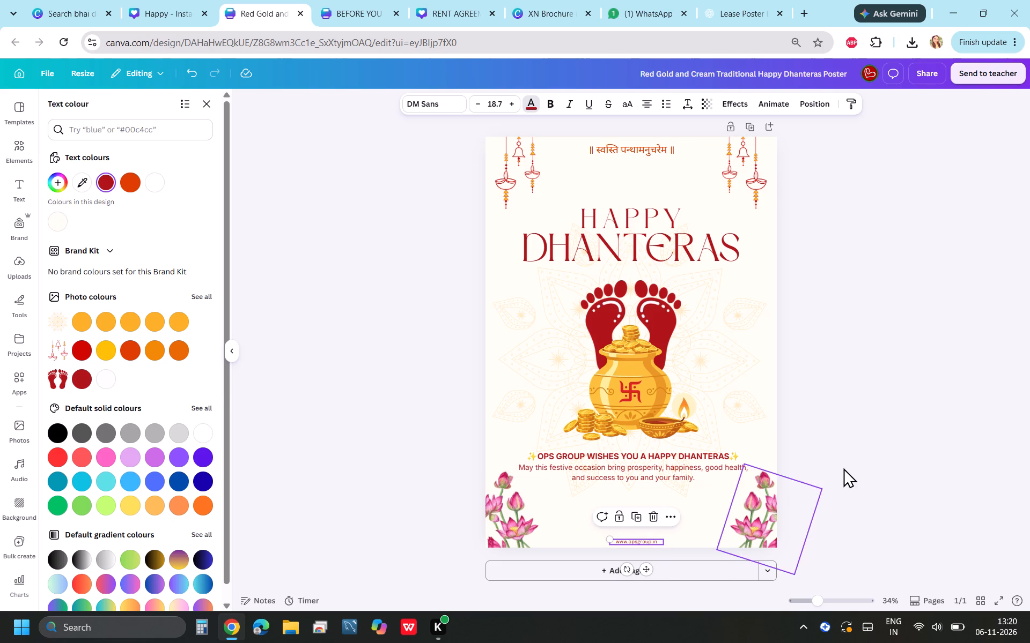
{"action": "left_click", "coordinate": [844, 467]}
{"action": "left_click", "coordinate": [859, 452]}
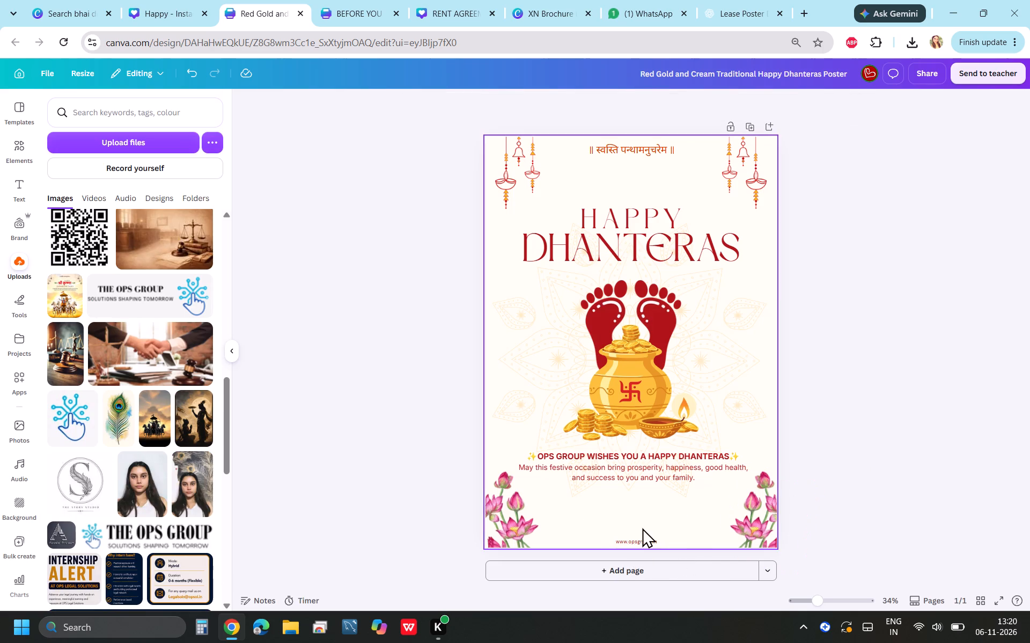
Nudge the website text at the poster's bottom slightly left with three small moves.
{"action": "left_click", "coordinate": [635, 541]}
{"action": "key", "text": "Left"}
{"action": "key", "text": "Left"}
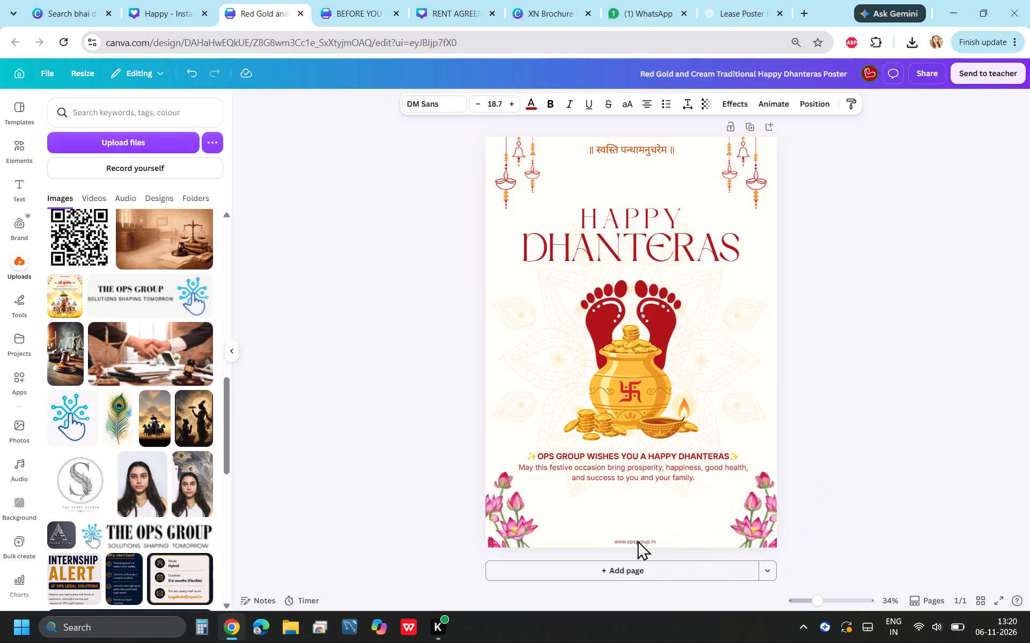
{"action": "key", "text": "Left"}
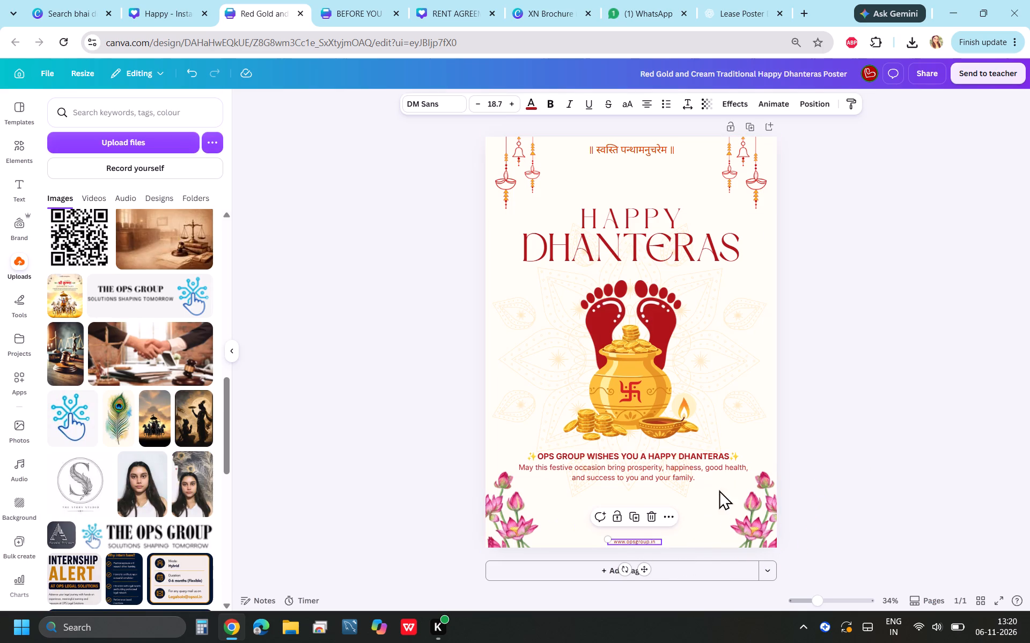
{"action": "left_click", "coordinate": [833, 412]}
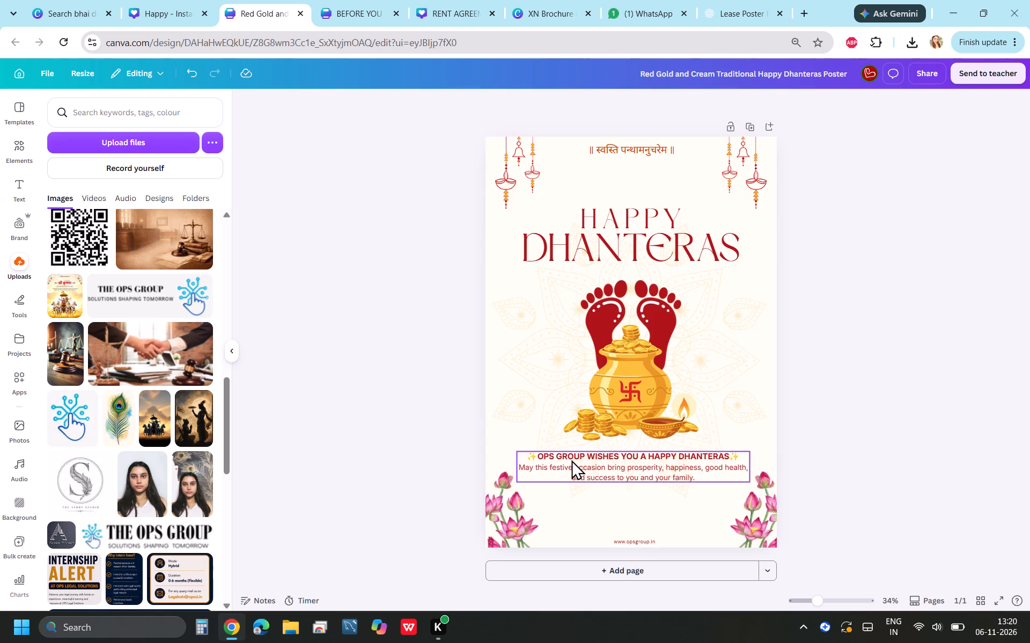
Replace "OPS GROUP" with "WE" in the greeting line above the festive message, keeping a space before "WISHES".
{"action": "double_click", "coordinate": [587, 452]}
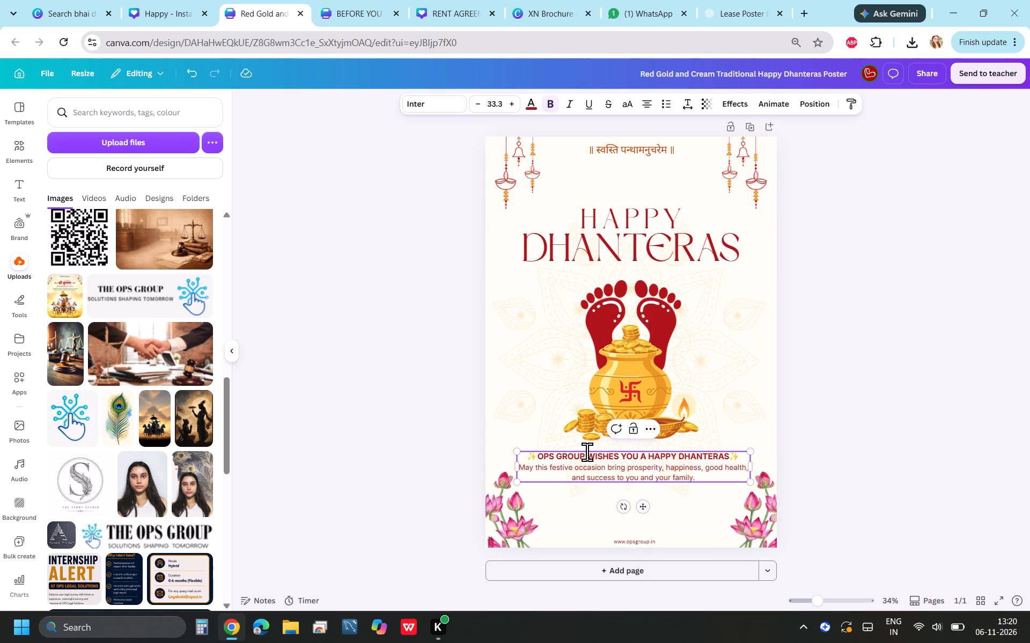
{"action": "left_click_drag", "start_coordinate": [587, 452], "coordinate": [549, 448]}
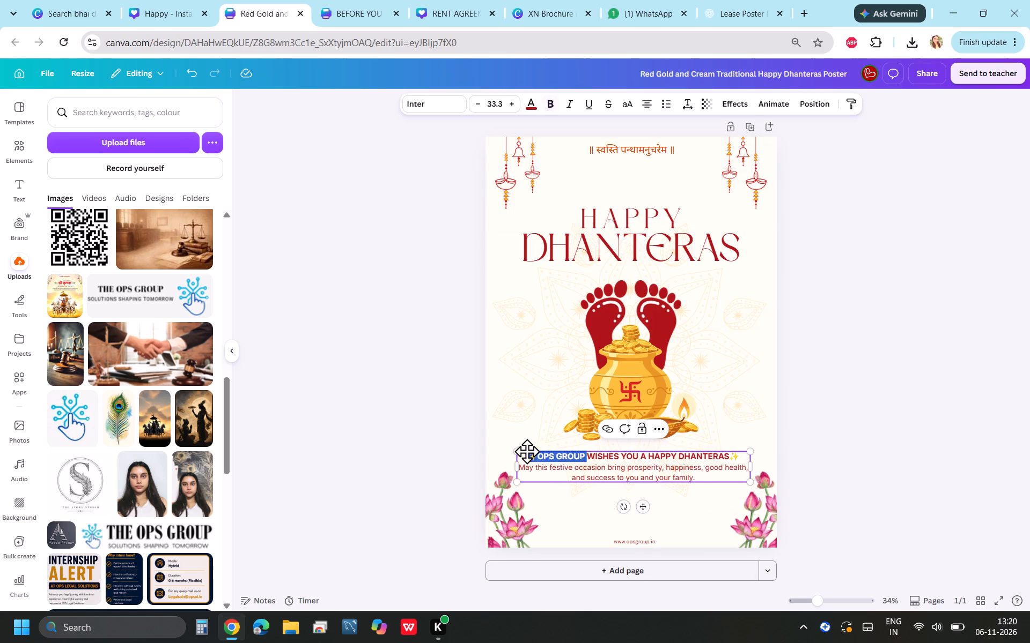
{"action": "left_click", "coordinate": [539, 454]}
{"action": "left_click_drag", "start_coordinate": [539, 452], "coordinate": [587, 457]}
{"action": "key", "text": "BackSpace"}
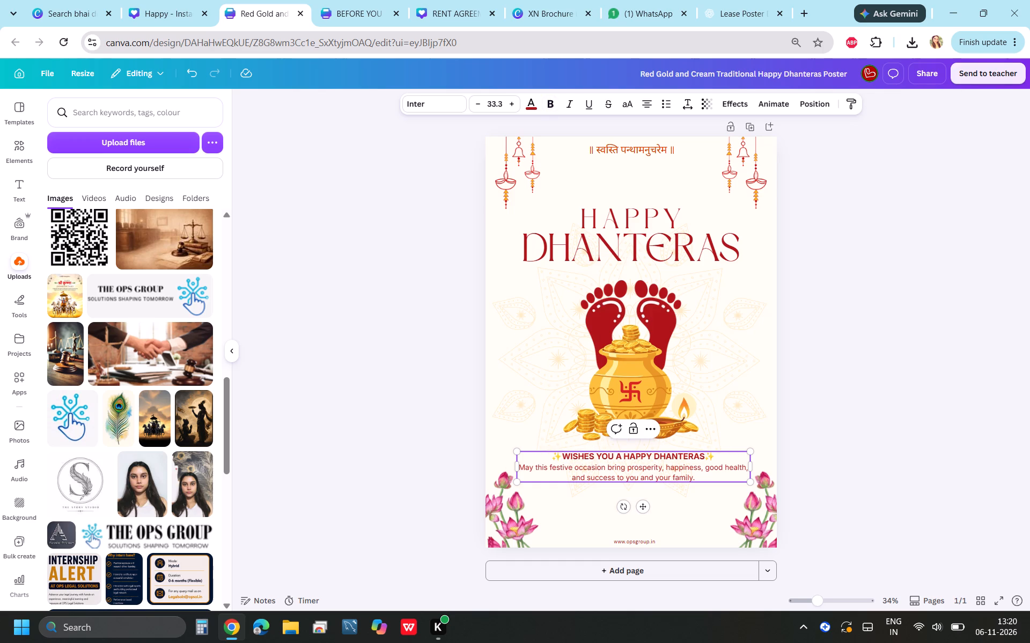
{"action": "type", "text": "WE"}
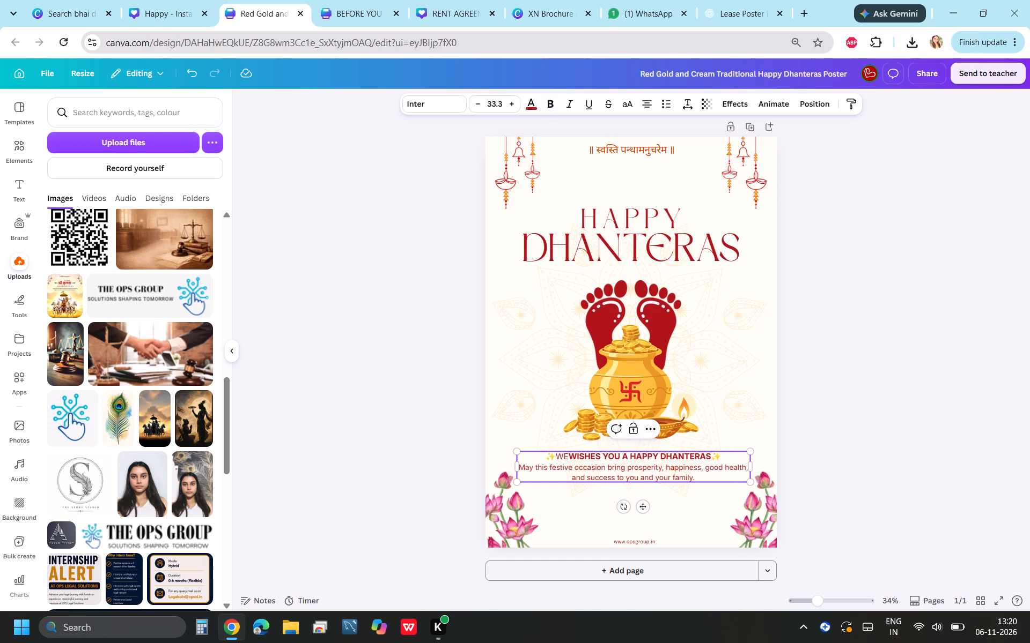
{"action": "key", "text": "BackSpace"}
{"action": "key", "text": "BackSpace"}
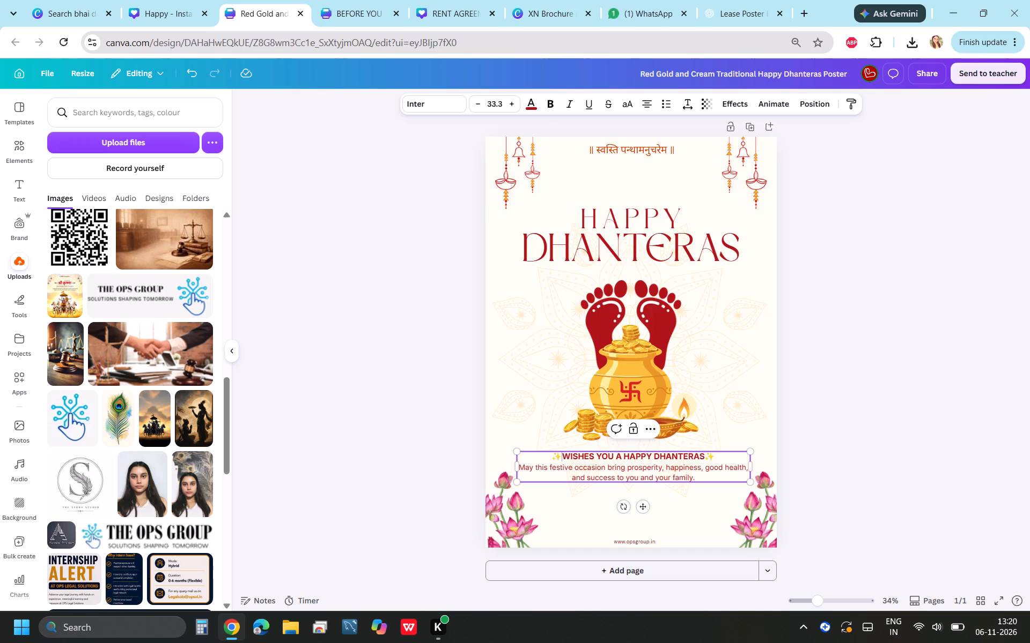
{"action": "type", "text": "WE"}
{"action": "key", "text": "space"}
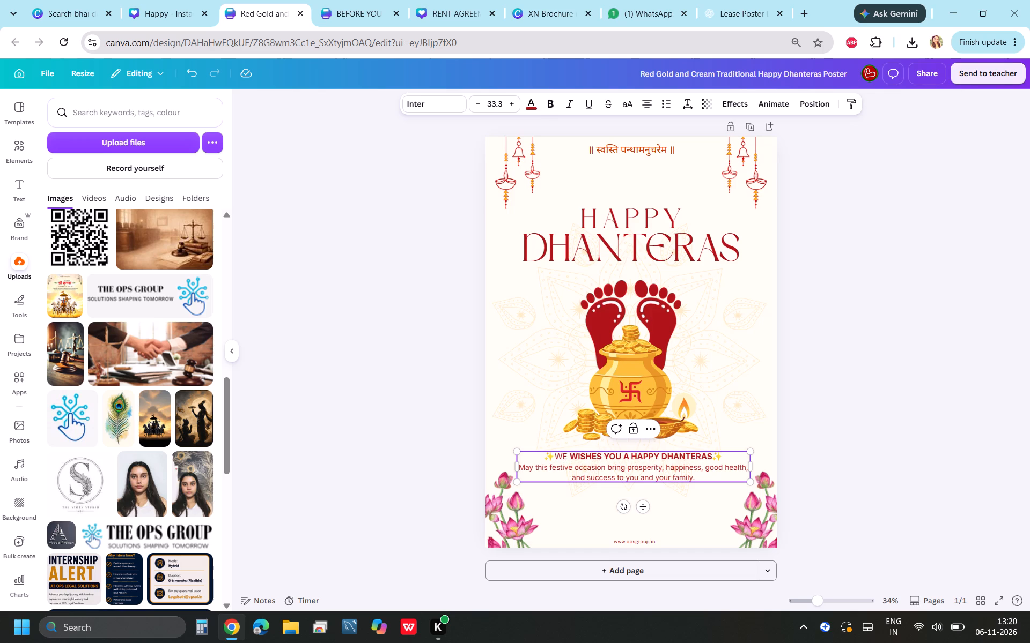
Make the word "WE" bold in the greeting line and deselect the text.
{"action": "scroll", "coordinate": [587, 457], "scroll_direction": "up", "scroll_amount": 1}
{"action": "left_click_drag", "start_coordinate": [571, 455], "coordinate": [558, 456]}
{"action": "left_click_drag", "start_coordinate": [558, 456], "coordinate": [556, 456]}
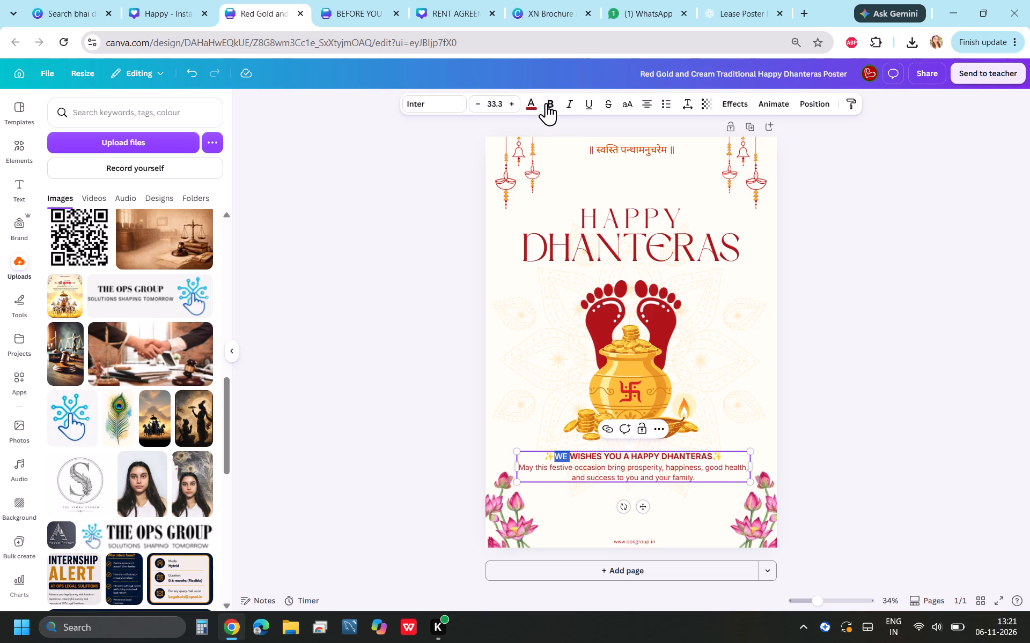
{"action": "left_click", "coordinate": [548, 103]}
{"action": "left_click", "coordinate": [863, 413]}
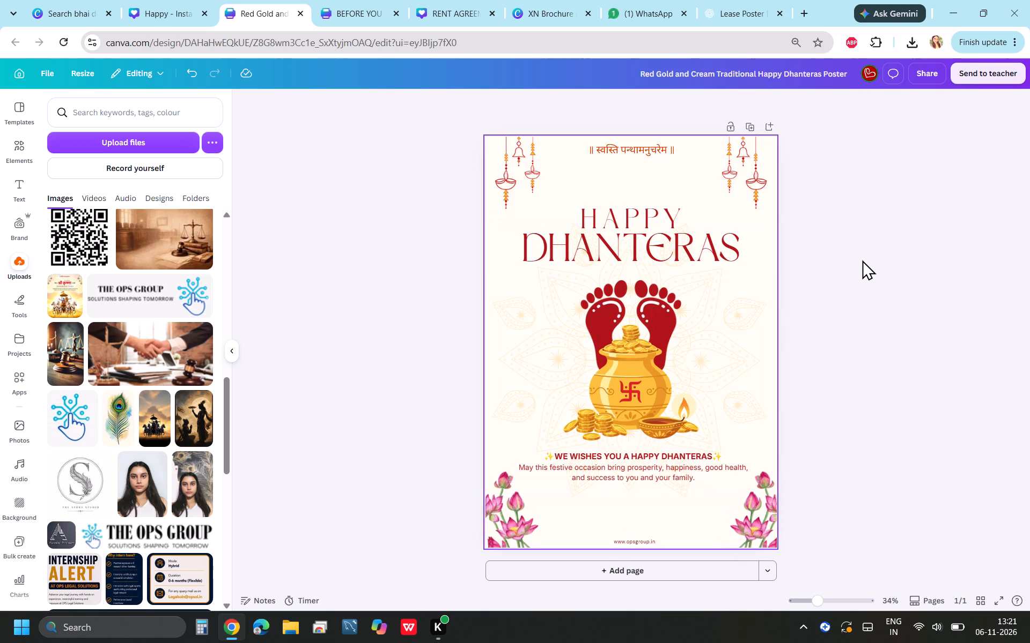
Take a screenshot of the full Dhanteras poster, tightening the capture area around the page.
{"action": "key", "text": "Print"}
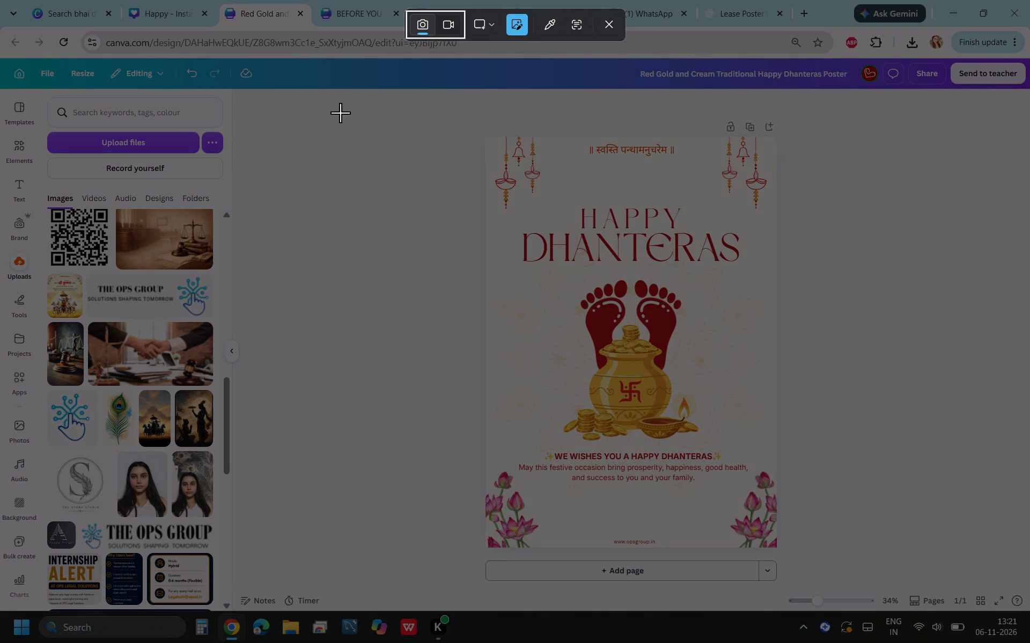
{"action": "left_click_drag", "start_coordinate": [473, 128], "coordinate": [827, 559]}
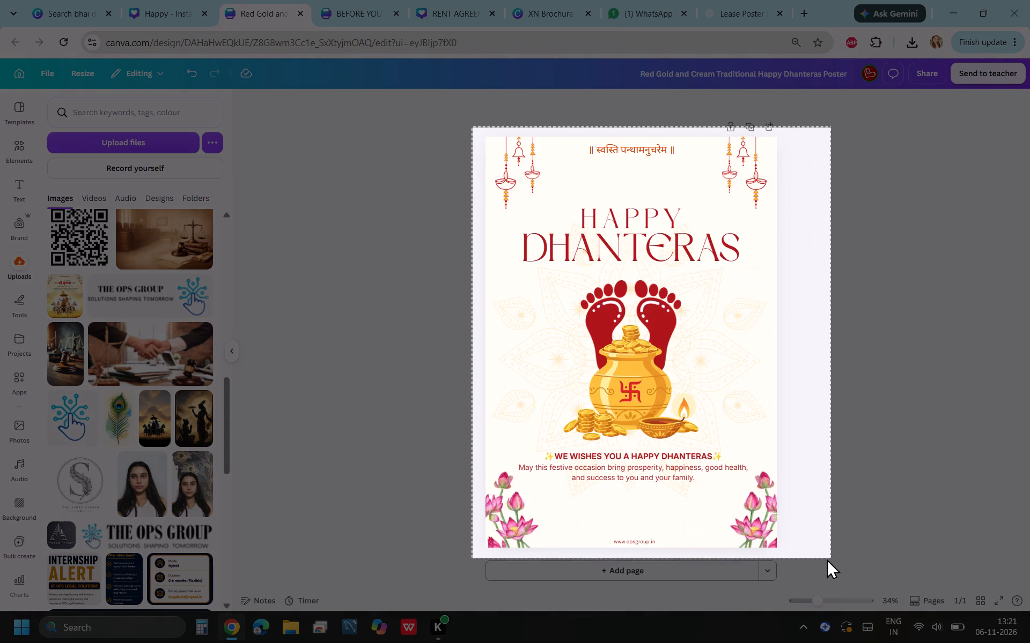
{"action": "left_click_drag", "start_coordinate": [827, 559], "coordinate": [797, 555]}
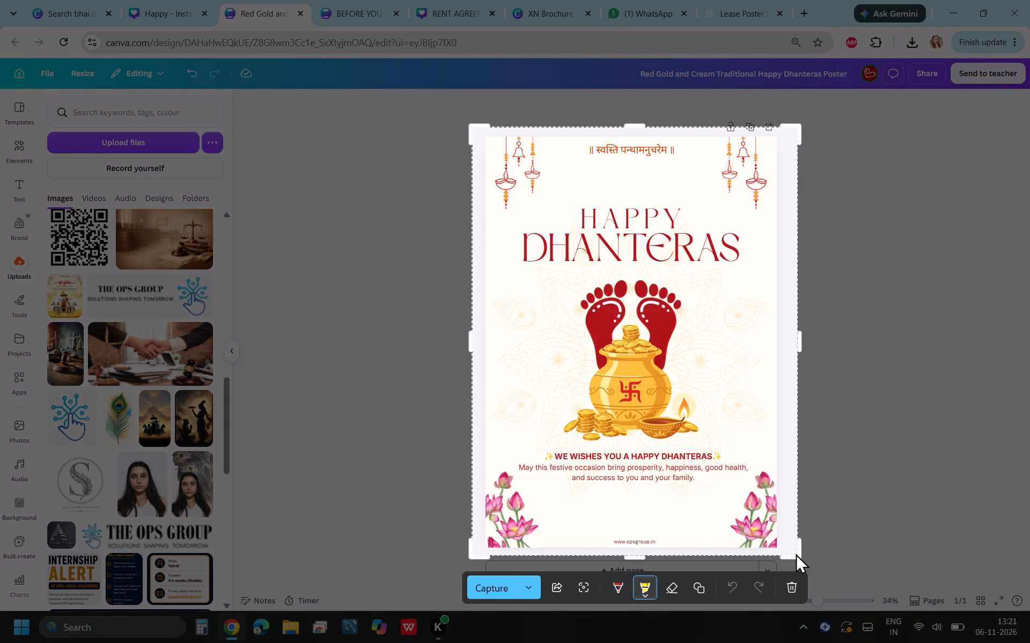
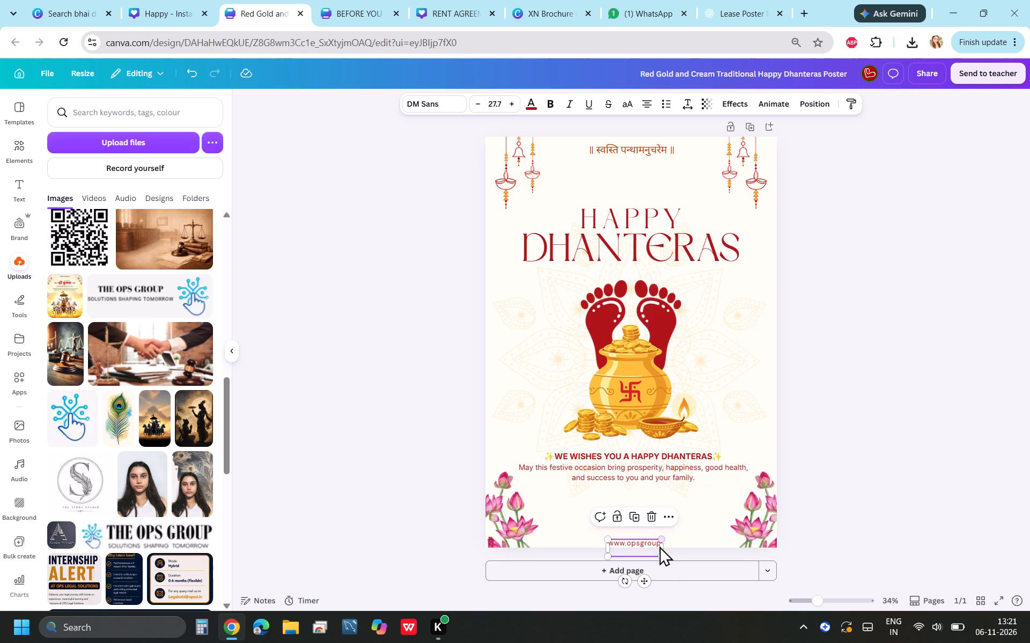
{"action": "left_click_drag", "start_coordinate": [662, 550], "coordinate": [684, 541]}
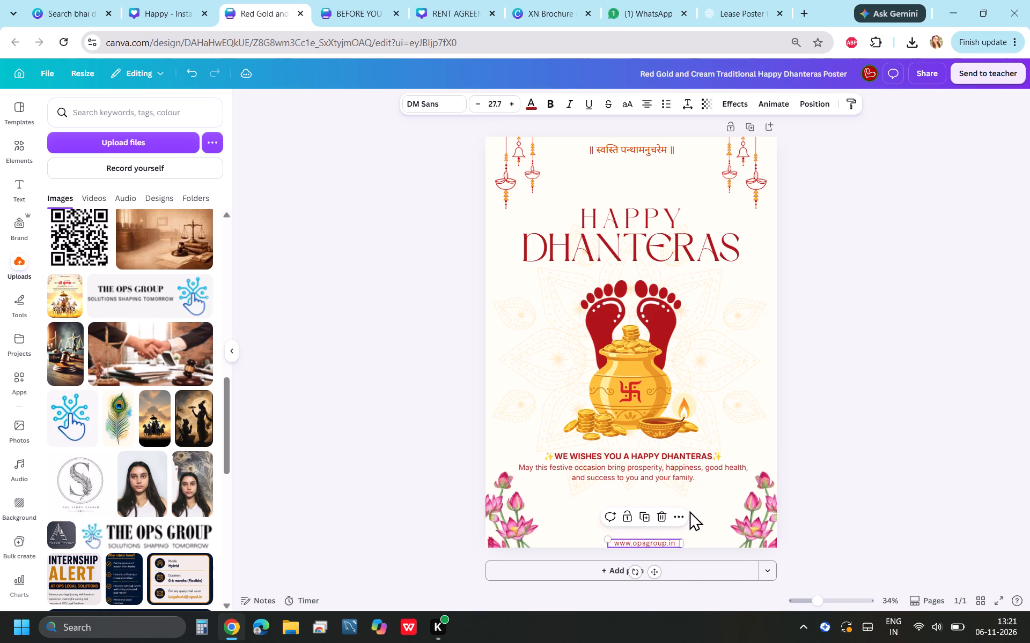
Nudge the website text up five small moves and left eight to lift it off the poster's bottom edge, and deselect it.
{"action": "key", "text": "Up"}
{"action": "key", "text": "Up"}
{"action": "key", "text": "Up"}
{"action": "key", "text": "Left"}
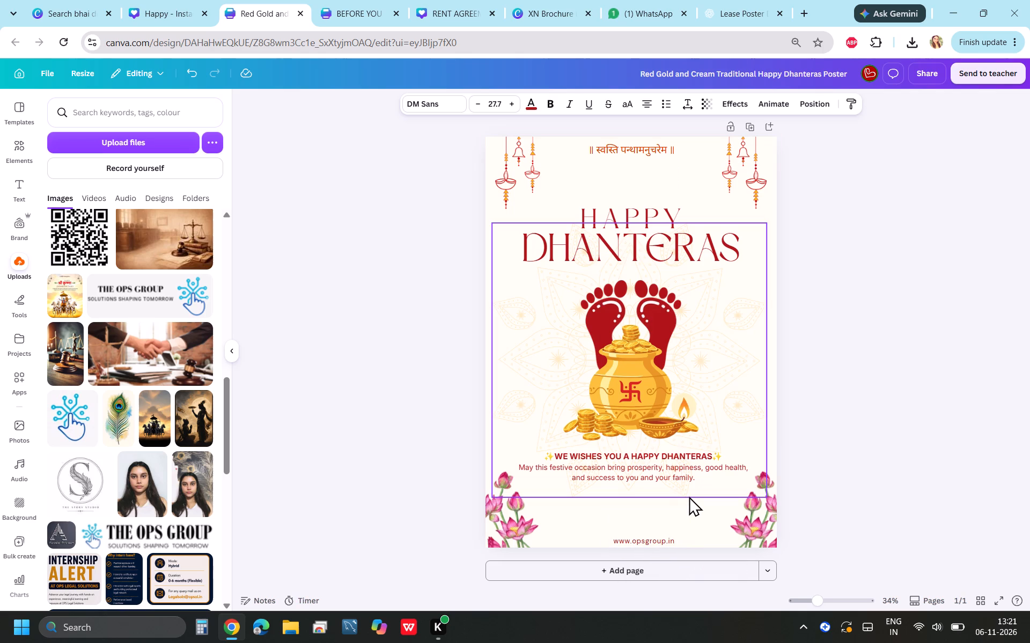
{"action": "key", "text": "Left"}
{"action": "key", "text": "Left"}
{"action": "key", "text": "Left"}
{"action": "key", "text": "Left"}
{"action": "key", "text": "Up"}
{"action": "key", "text": "Up"}
{"action": "key", "text": "Left"}
{"action": "key", "text": "Left"}
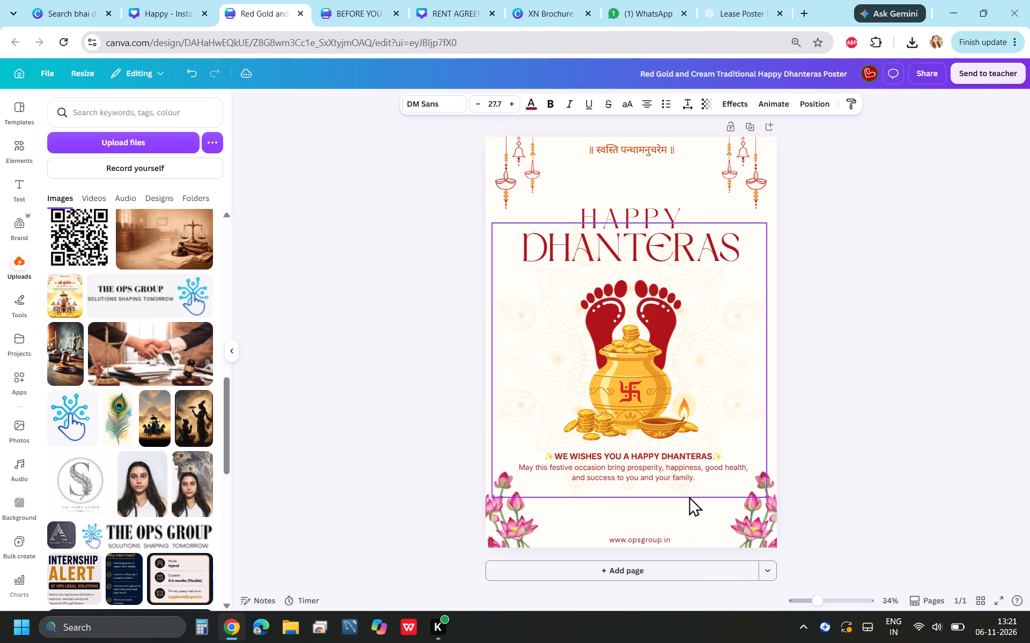
{"action": "key", "text": "Left"}
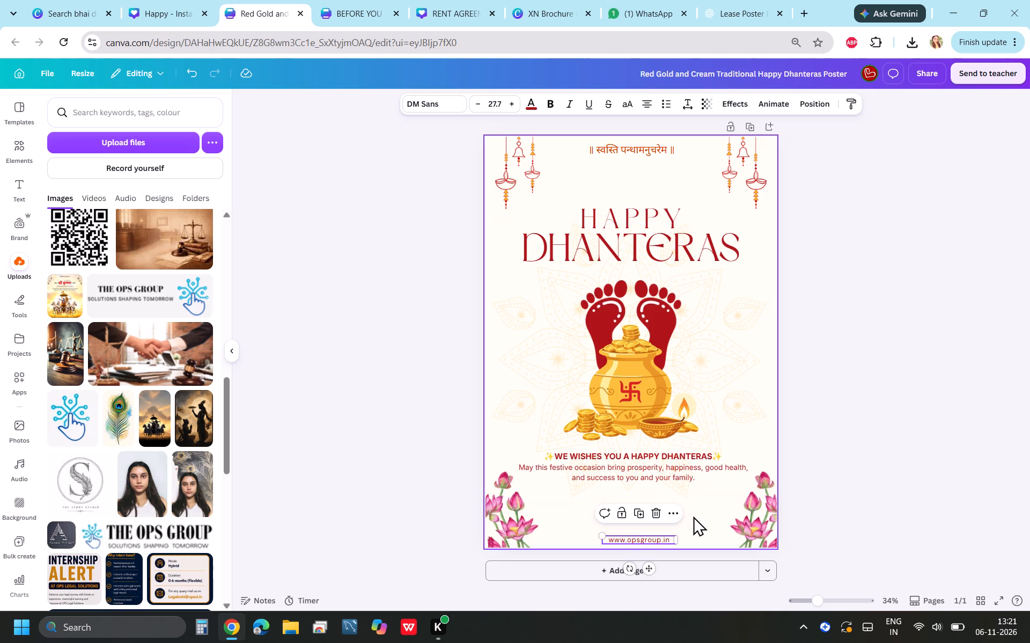
{"action": "left_click", "coordinate": [693, 516]}
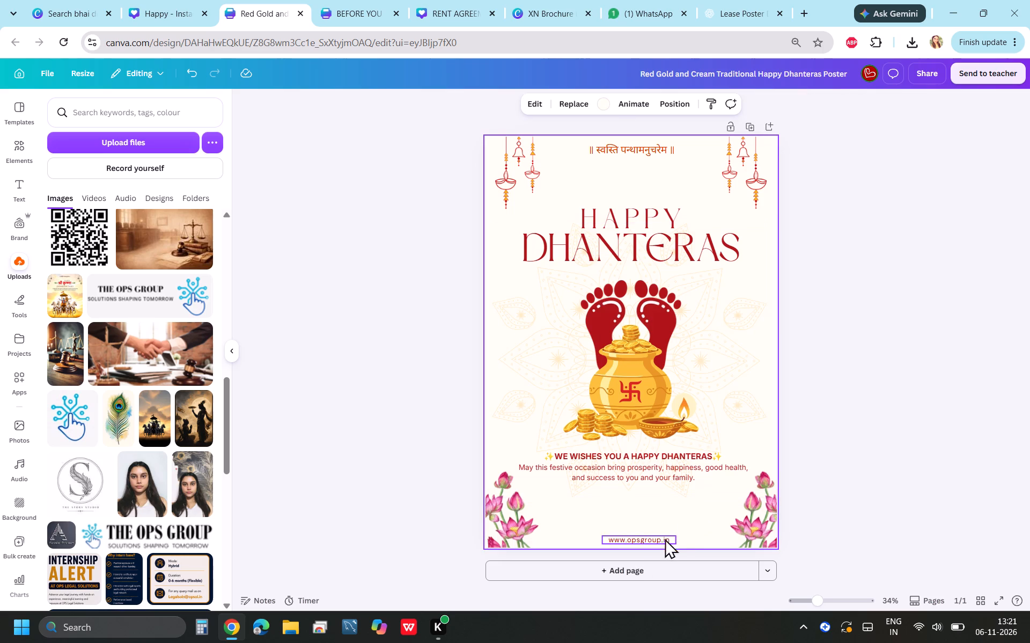
Fine-tune the website text's horizontal centring by nudging it seven moves left and one back right, and deselect it.
{"action": "left_click", "coordinate": [661, 544]}
{"action": "key", "text": "Left"}
{"action": "key", "text": "Left"}
{"action": "key", "text": "Left"}
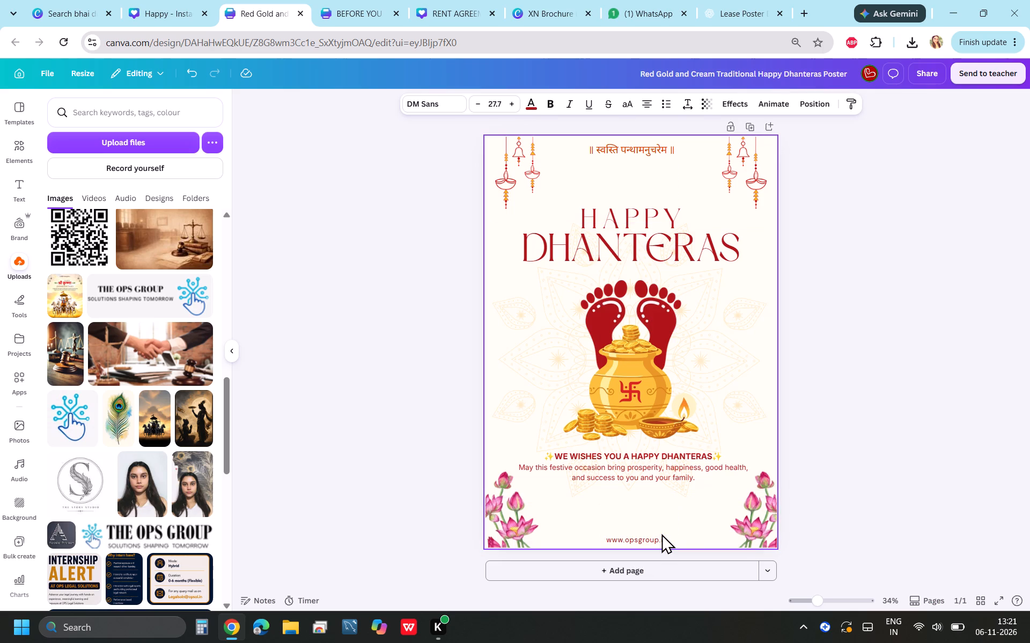
{"action": "key", "text": "Left"}
{"action": "key", "text": "Left"}
{"action": "key", "text": "Left"}
{"action": "key", "text": "Left"}
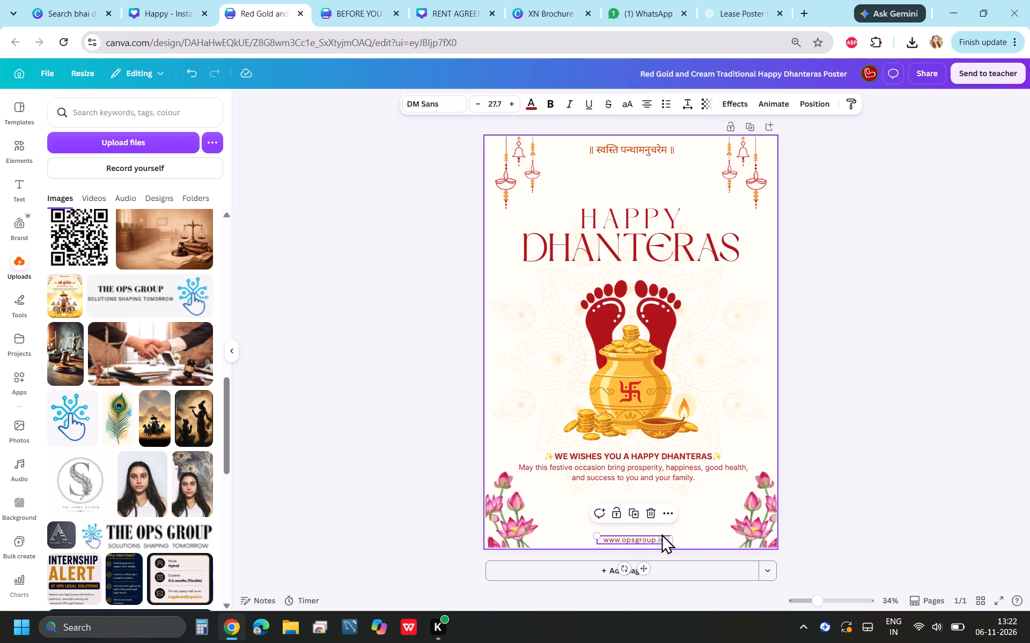
{"action": "key", "text": "Right"}
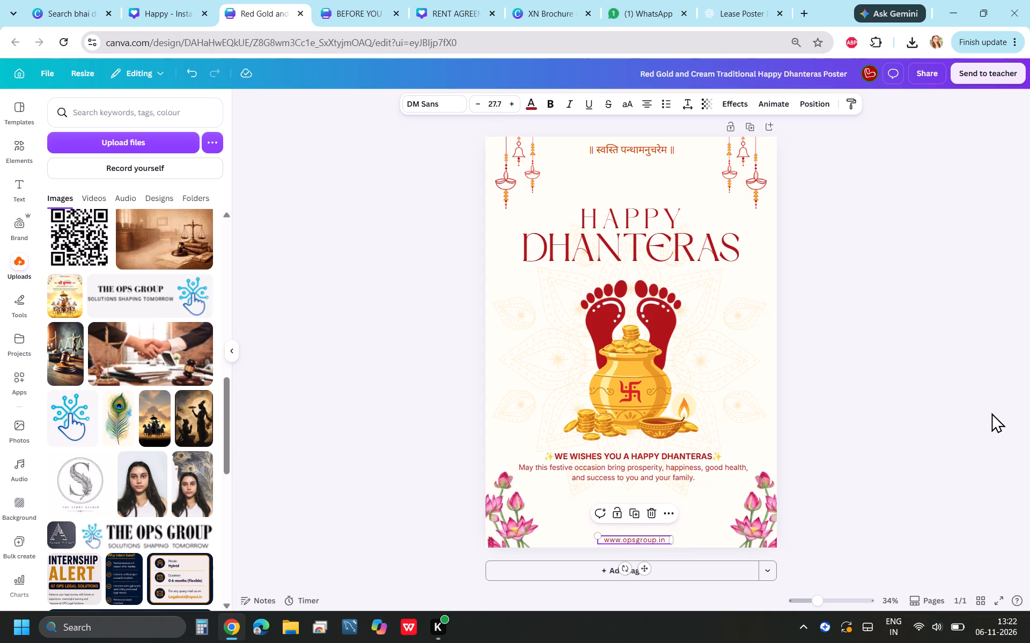
{"action": "left_click", "coordinate": [991, 413]}
Take a new screenshot of the Dhanteras poster, framing the capture area around the whole page.
{"action": "key", "text": "Print"}
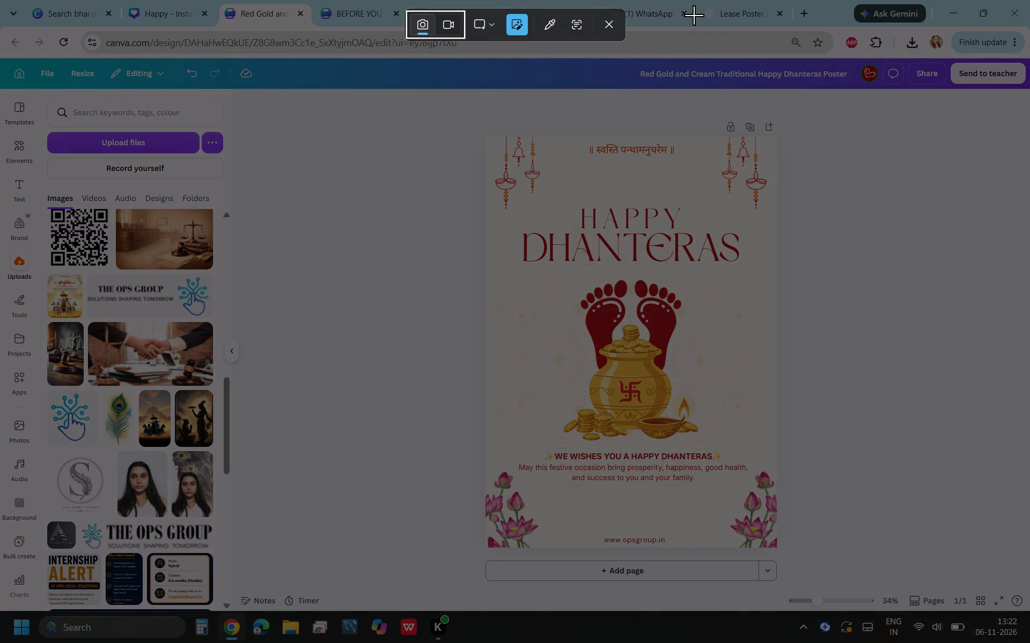
{"action": "left_click_drag", "start_coordinate": [486, 134], "coordinate": [791, 588]}
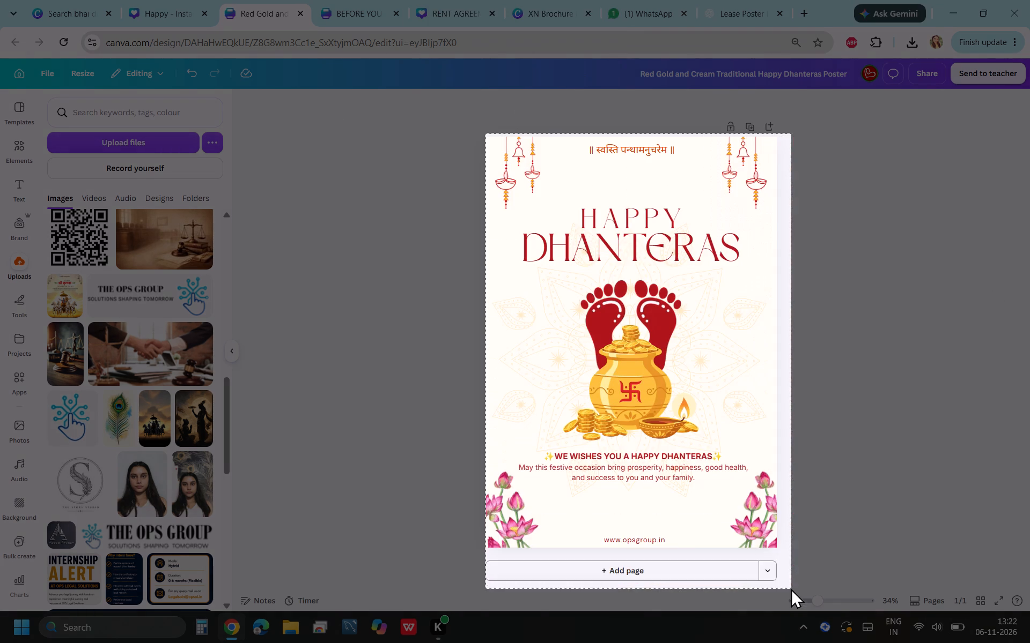
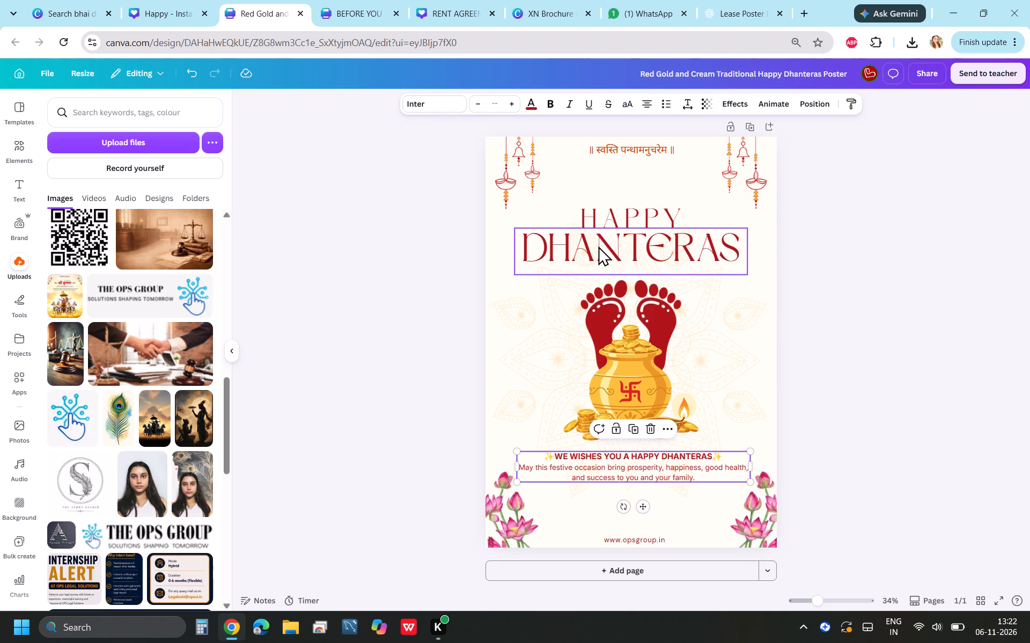
Duplicate the Dhanteras poster page so the heading fonts can be reworked on a copy.
{"action": "left_click", "coordinate": [594, 225]}
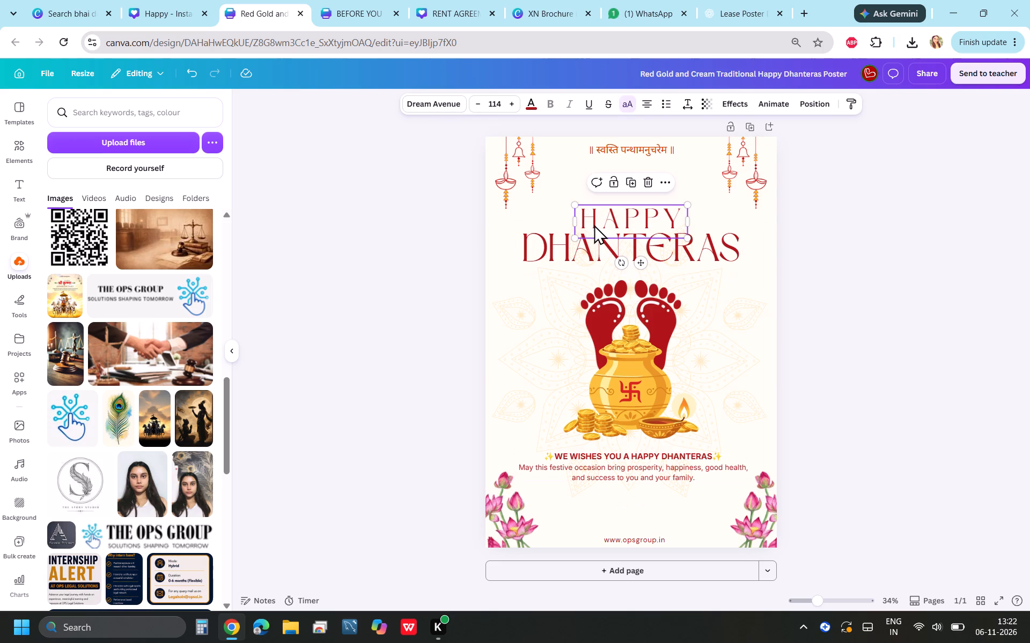
{"action": "left_click", "coordinate": [420, 106]}
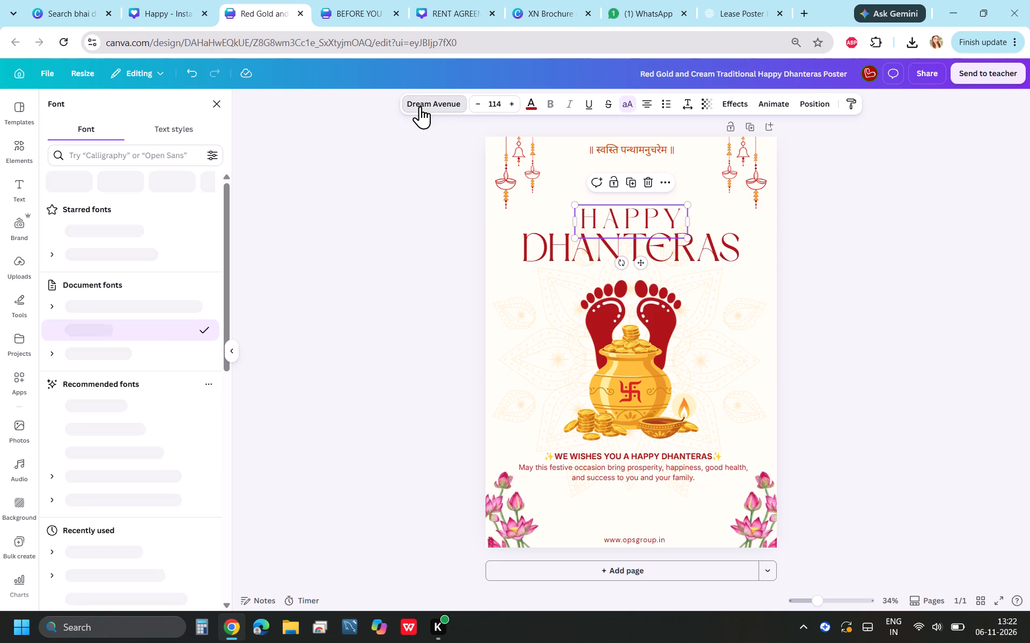
{"action": "left_click", "coordinate": [751, 125]}
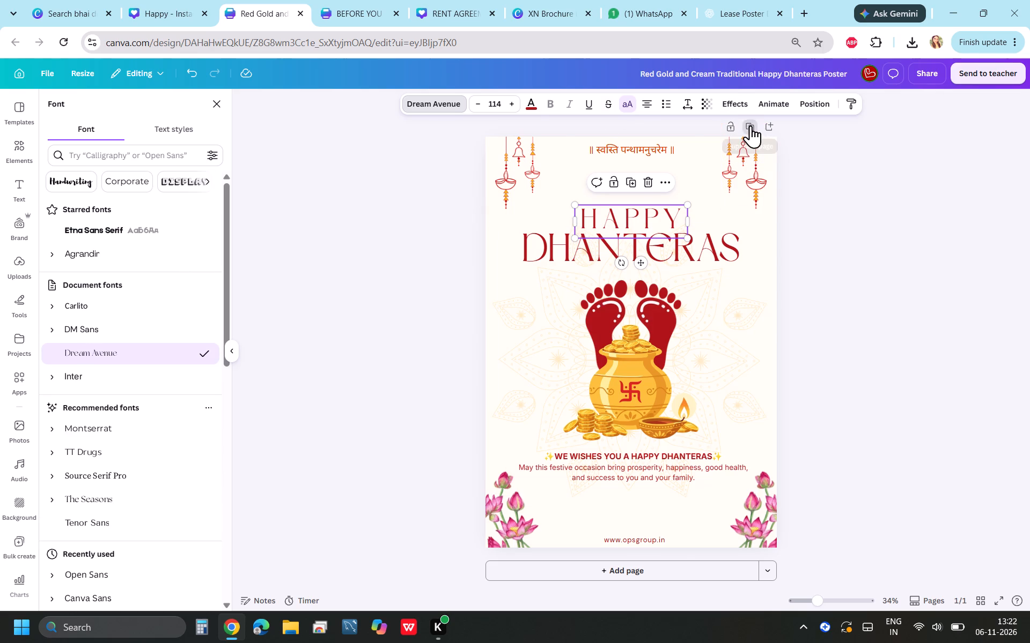
On page 2, set the HAPPY heading to Open Sans ExtraBold and widen its text box so the word fits on one line.
{"action": "left_click", "coordinate": [637, 226]}
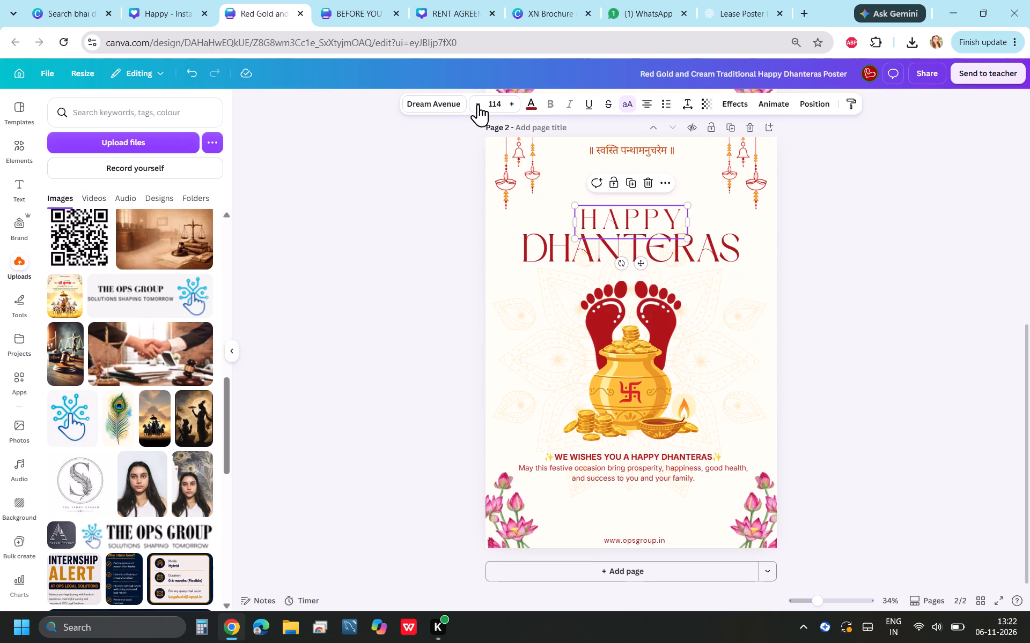
{"action": "left_click", "coordinate": [453, 99]}
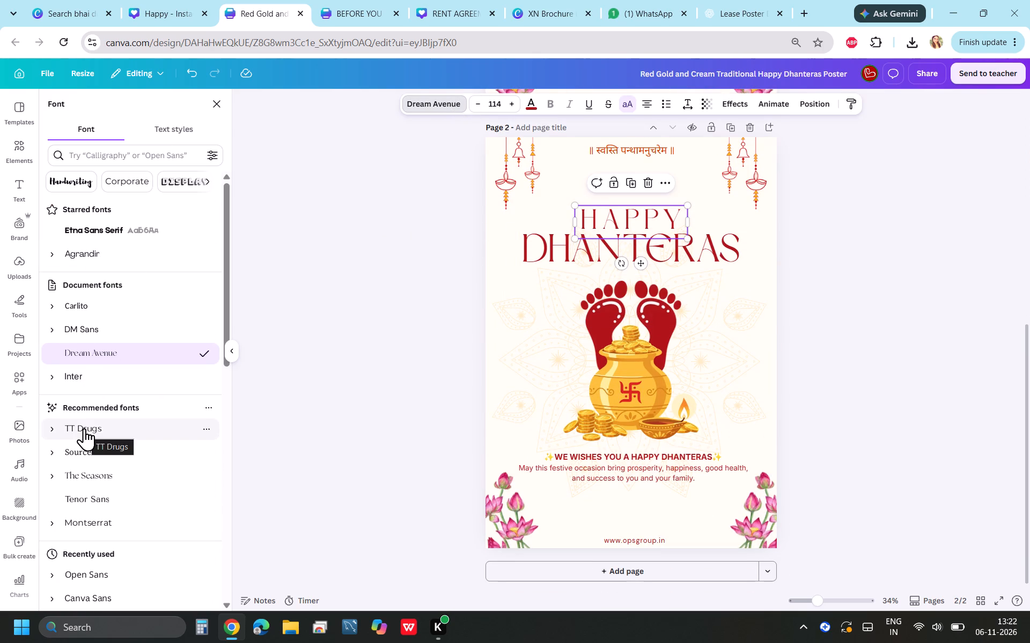
{"action": "left_click", "coordinate": [55, 574]}
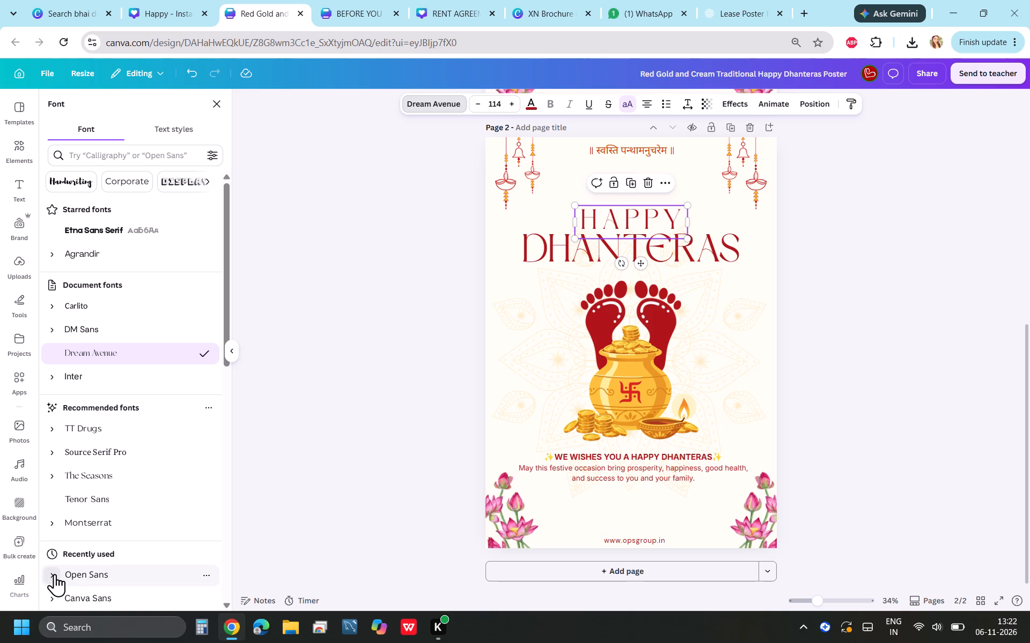
{"action": "scroll", "coordinate": [149, 544], "scroll_direction": "down", "scroll_amount": 3}
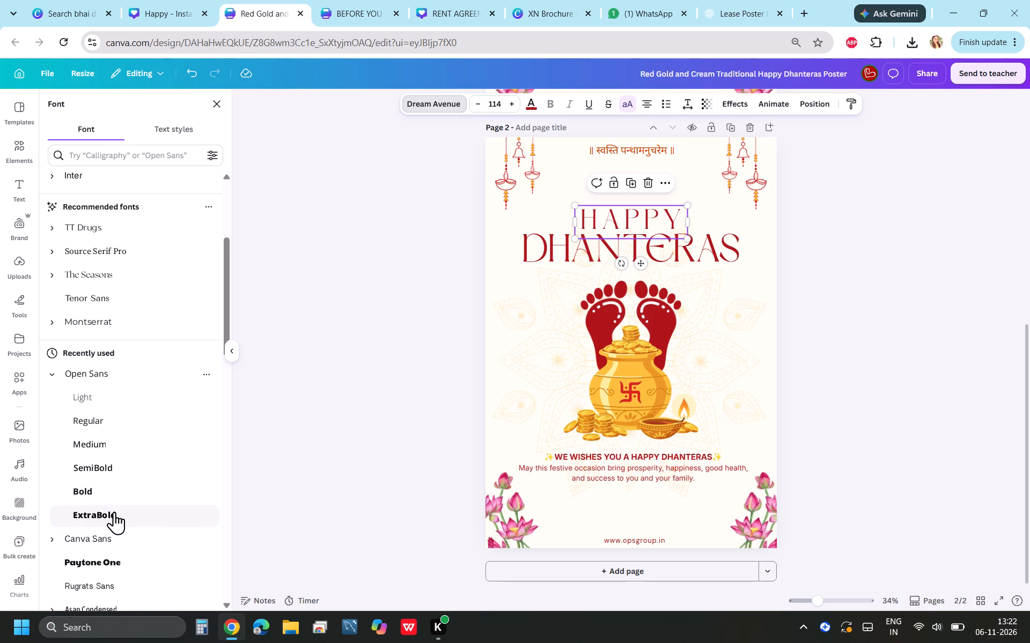
{"action": "left_click", "coordinate": [109, 510]}
{"action": "left_click_drag", "start_coordinate": [692, 238], "coordinate": [697, 239]}
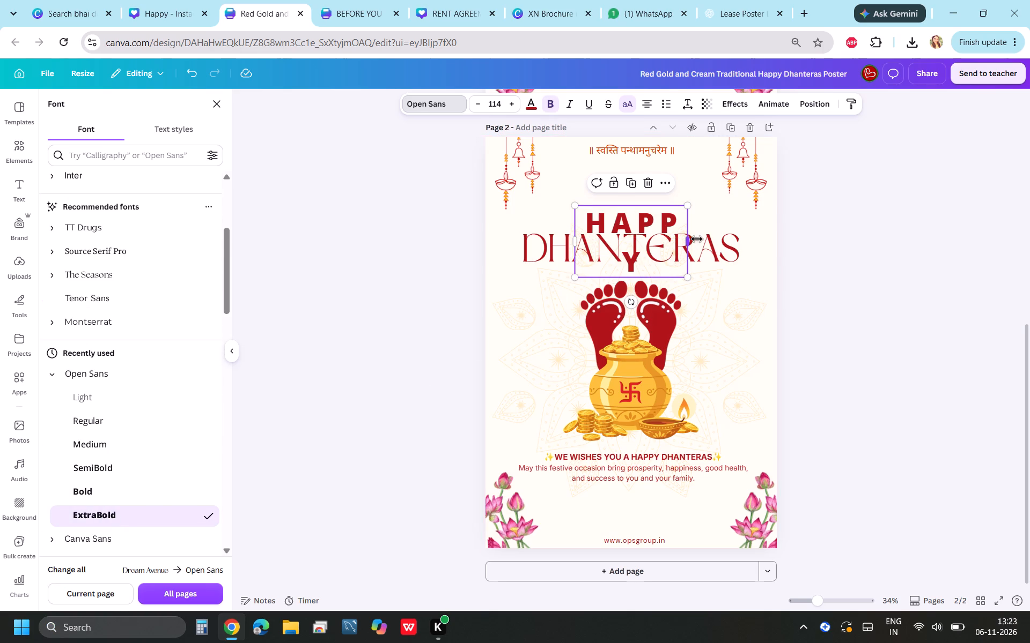
{"action": "left_click_drag", "start_coordinate": [697, 239], "coordinate": [706, 238]}
{"action": "left_click", "coordinate": [829, 231]}
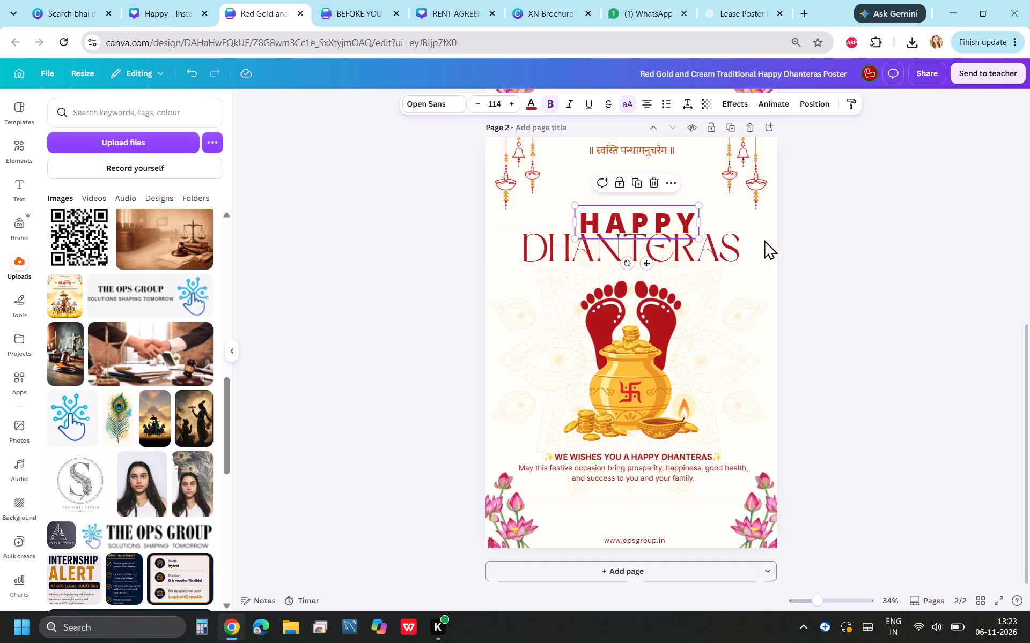
Select the entire DHANTERAS heading text on page 2 and bring up the Open Sans font weights for it.
{"action": "left_click", "coordinate": [704, 255]}
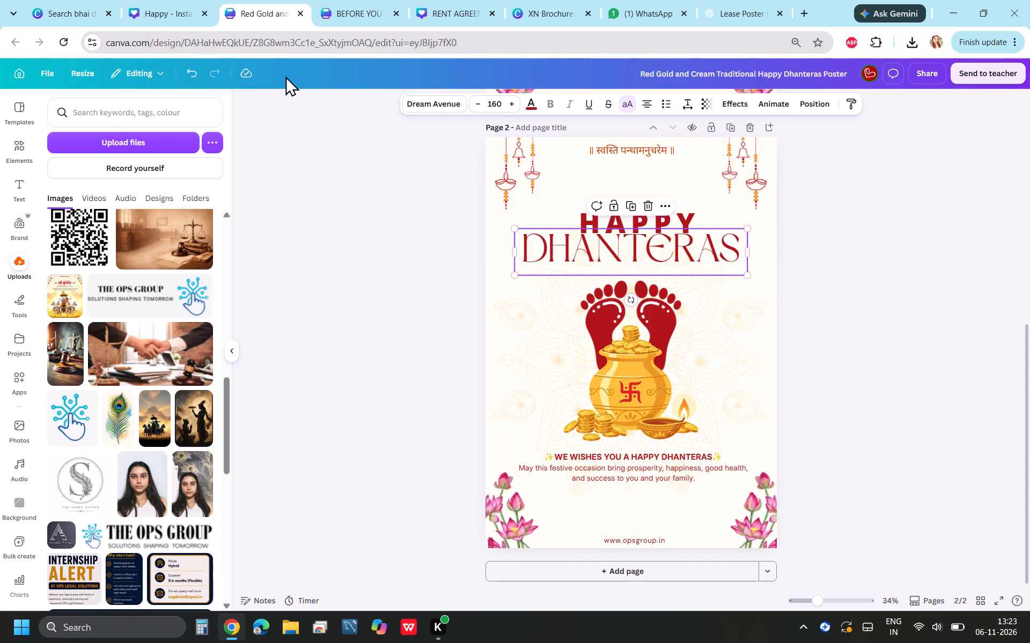
{"action": "left_click", "coordinate": [432, 102]}
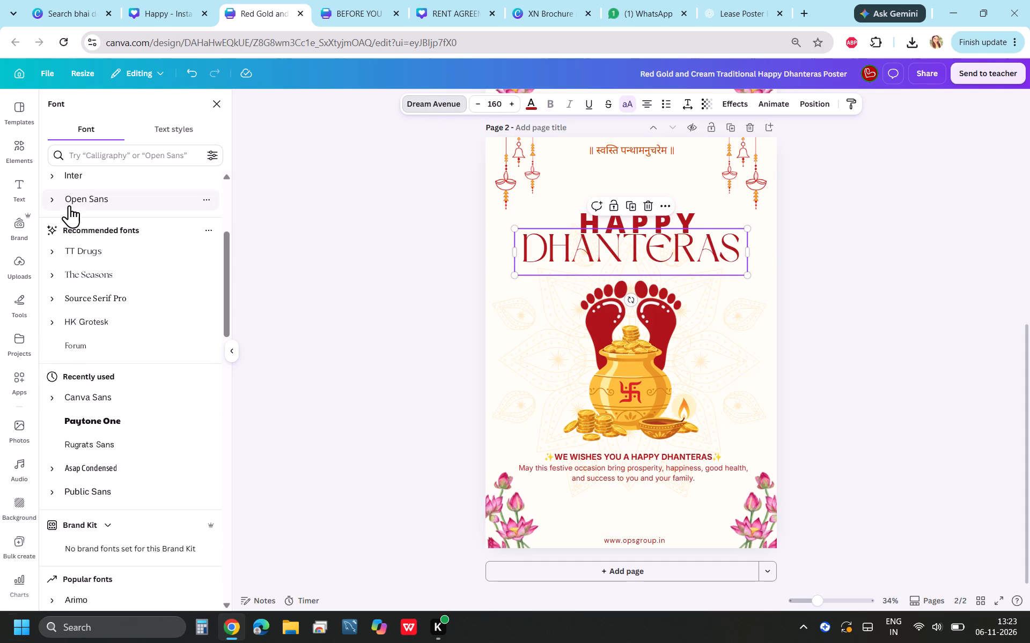
{"action": "scroll", "coordinate": [148, 258], "scroll_direction": "up", "scroll_amount": 2}
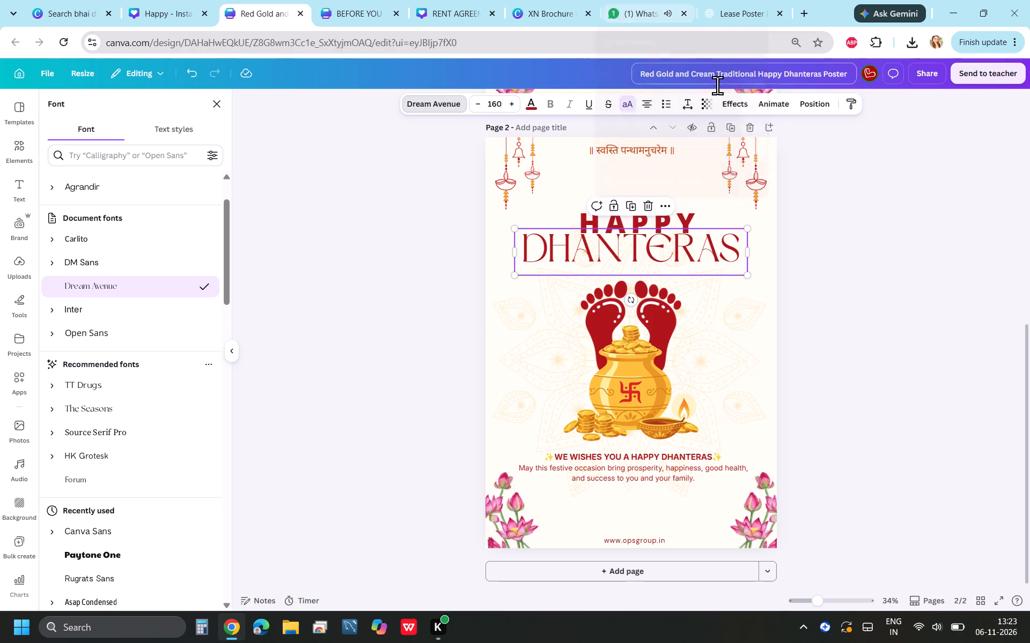
{"action": "left_click", "coordinate": [690, 251]}
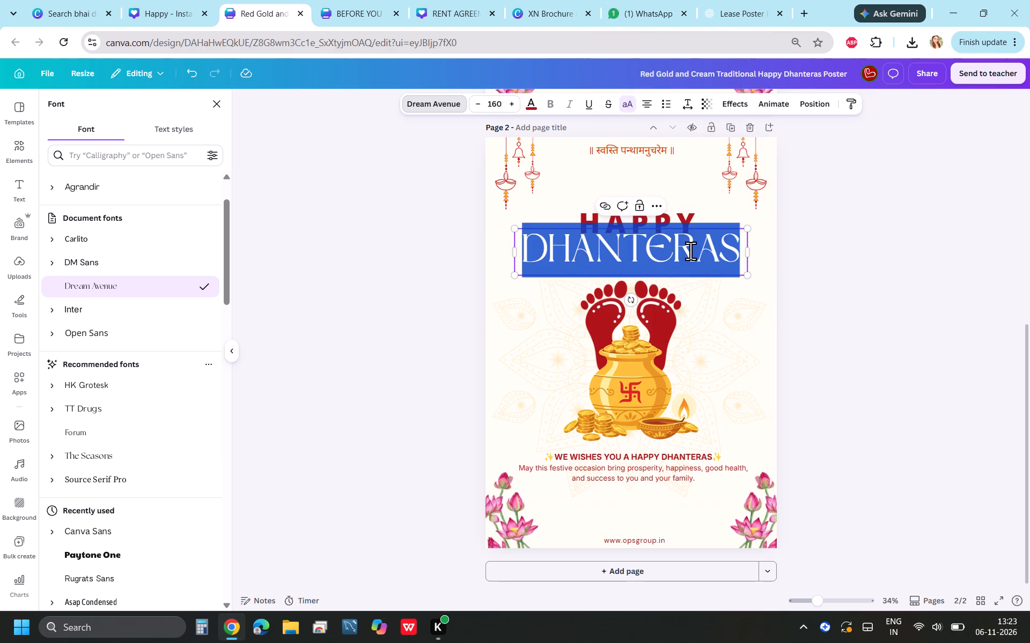
{"action": "left_click", "coordinate": [690, 251]}
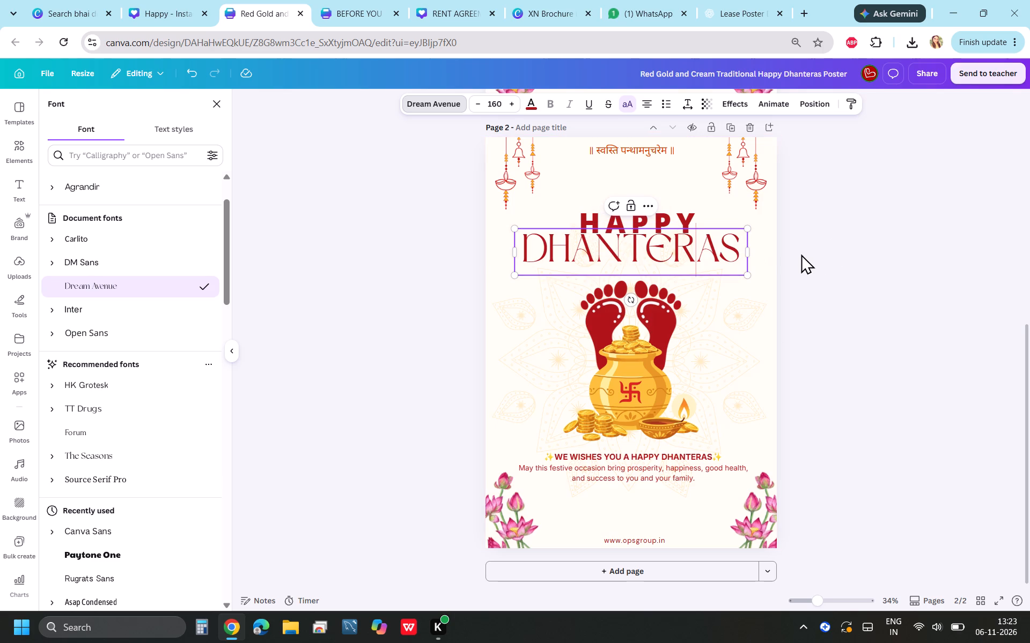
{"action": "key", "text": "ctrl+a"}
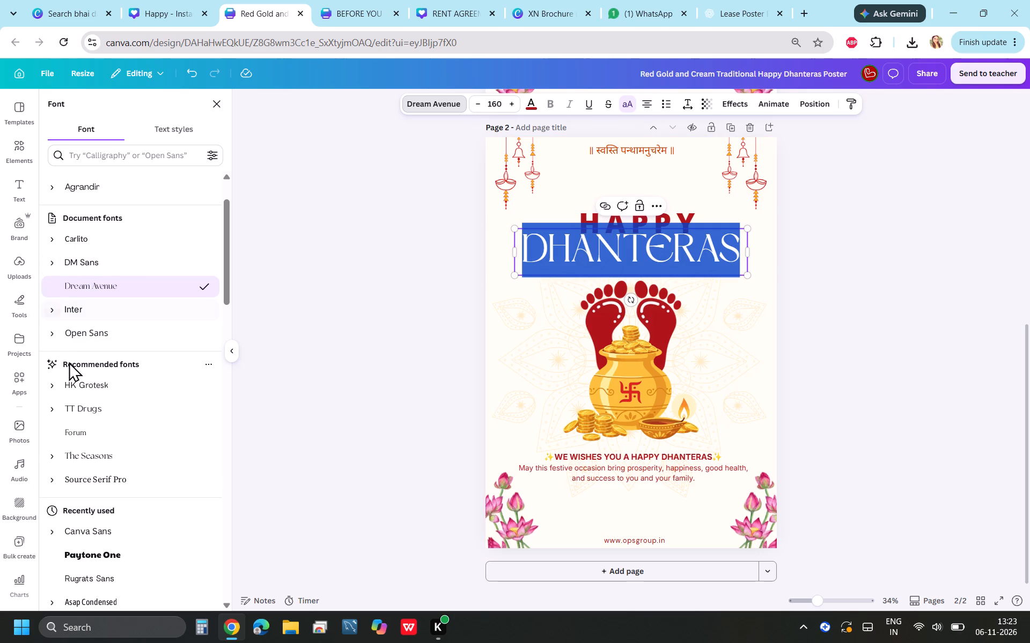
{"action": "left_click", "coordinate": [51, 335]}
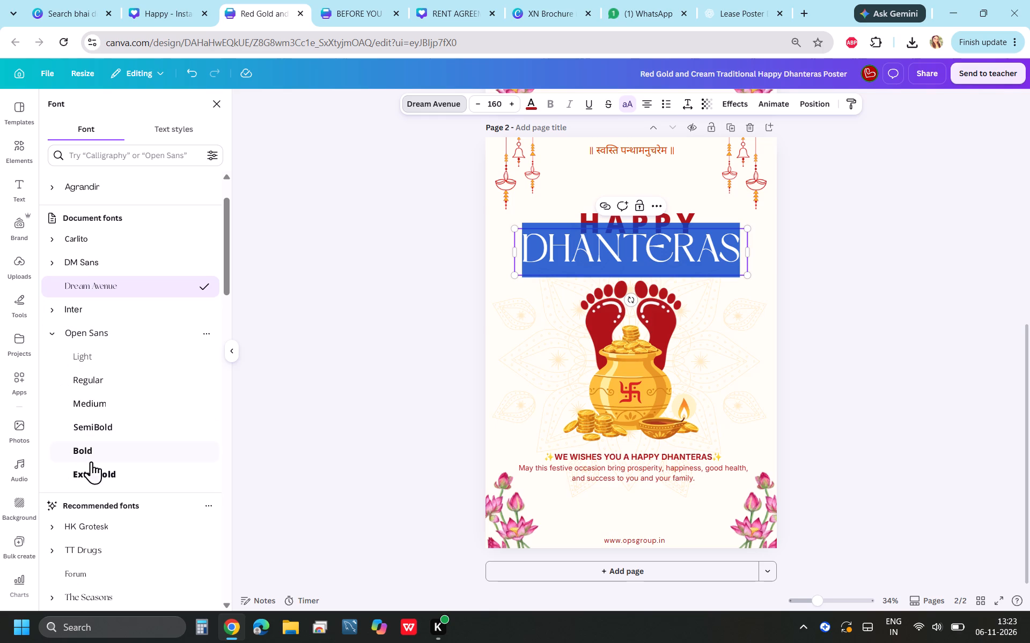
Set the DHANTERAS heading on page 2 to Open Sans ExtraBold and widen its text box so the word fits on one line.
{"action": "left_click", "coordinate": [97, 474]}
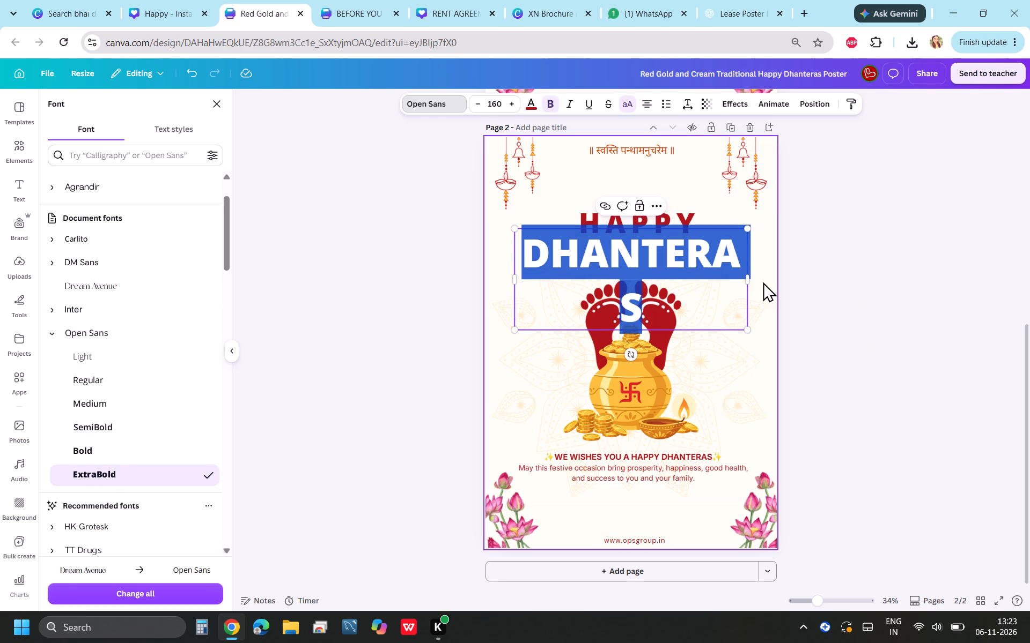
{"action": "left_click", "coordinate": [747, 278]}
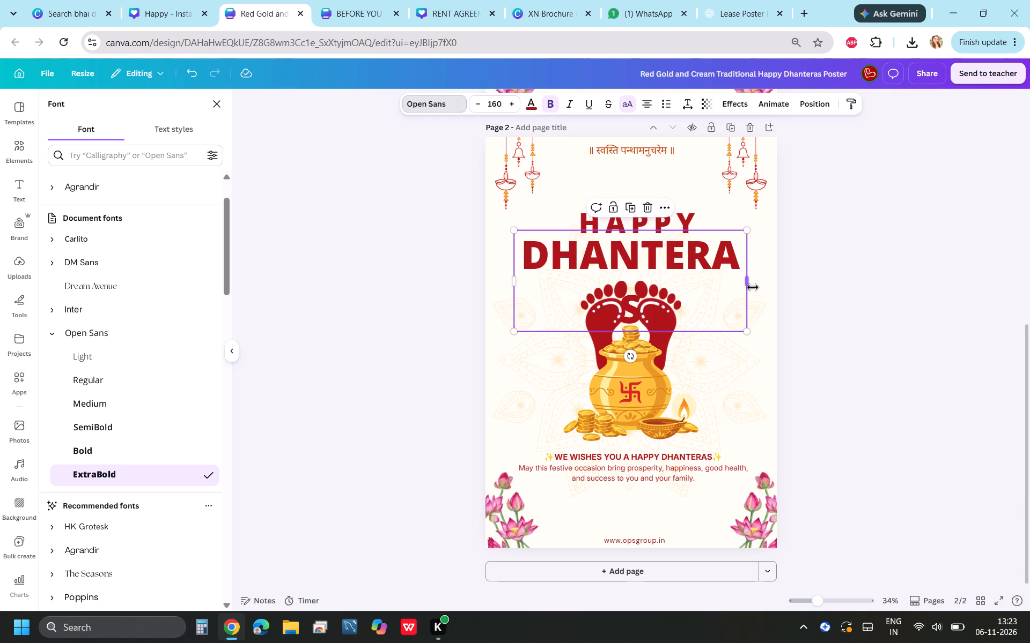
{"action": "left_click_drag", "start_coordinate": [753, 282], "coordinate": [768, 281]}
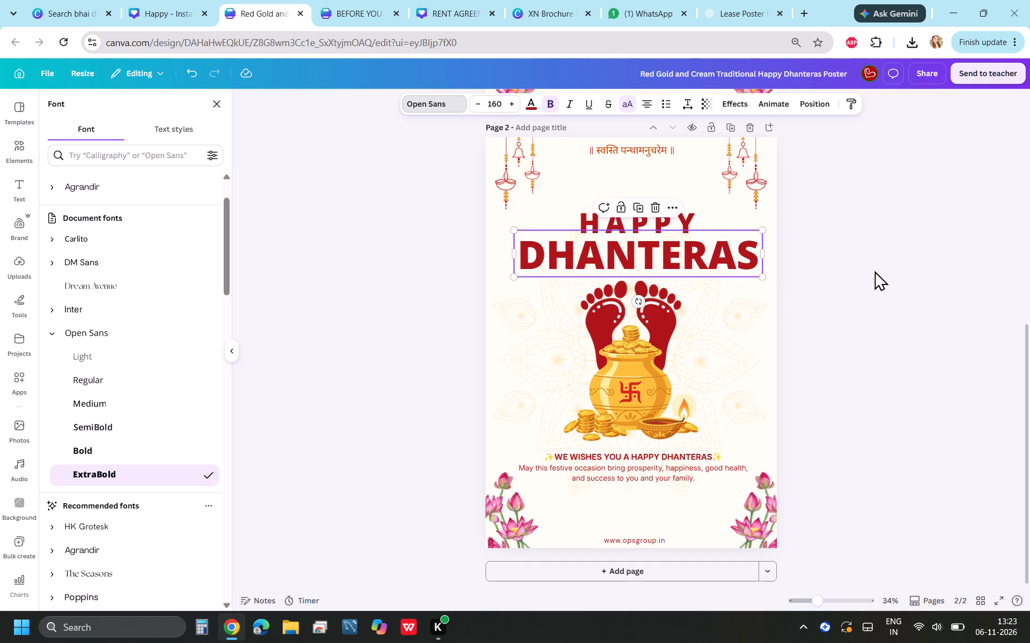
{"action": "left_click", "coordinate": [874, 271]}
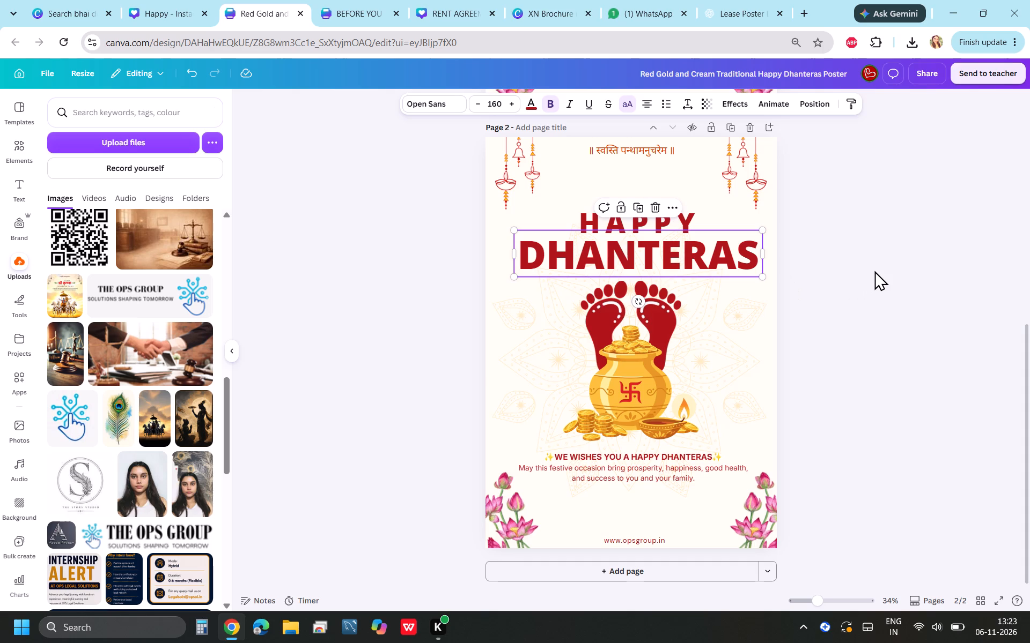
{"action": "left_click", "coordinate": [877, 267]}
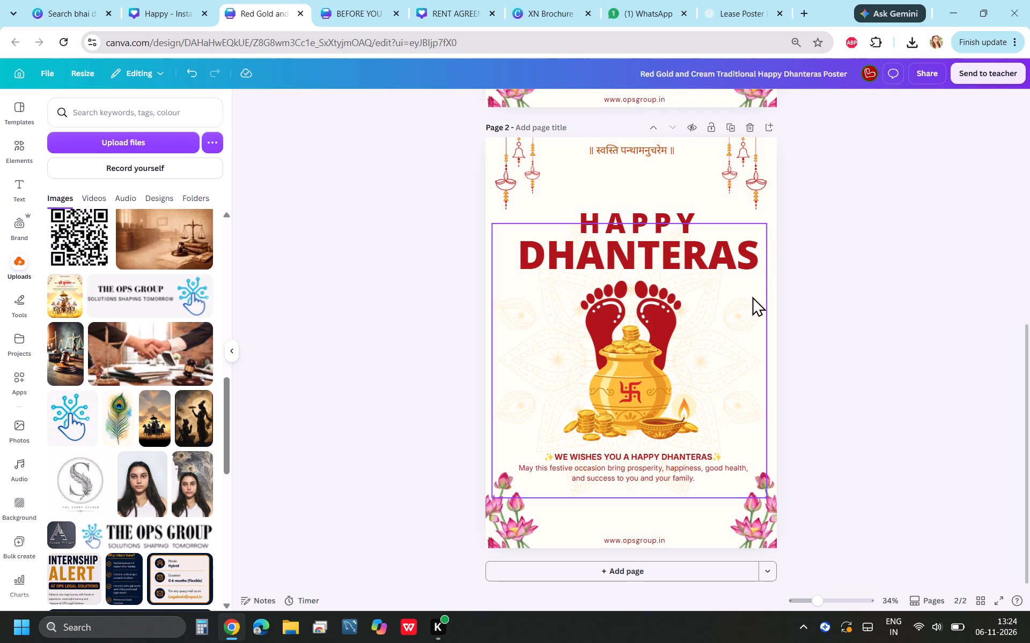
Nudge the DHANTERAS heading thirteen small moves left to centre it on the page, and deselect it.
{"action": "left_click", "coordinate": [705, 257]}
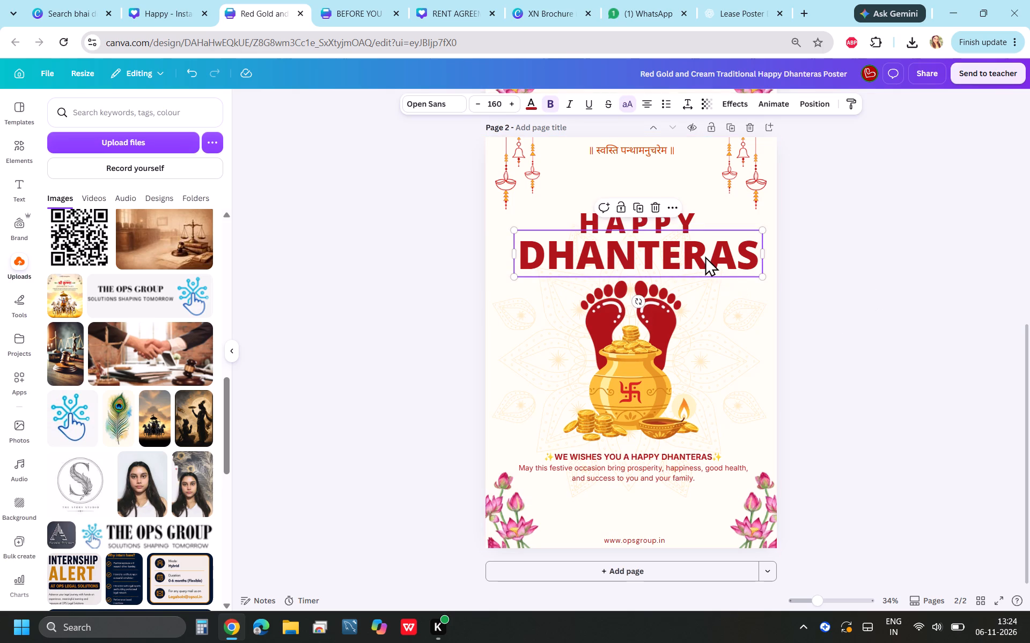
{"action": "key", "text": "Left"}
{"action": "key", "text": "Left"}
{"action": "key", "text": "Left"}
{"action": "key", "text": "Left"}
{"action": "key", "text": "Left"}
{"action": "key", "text": "Left"}
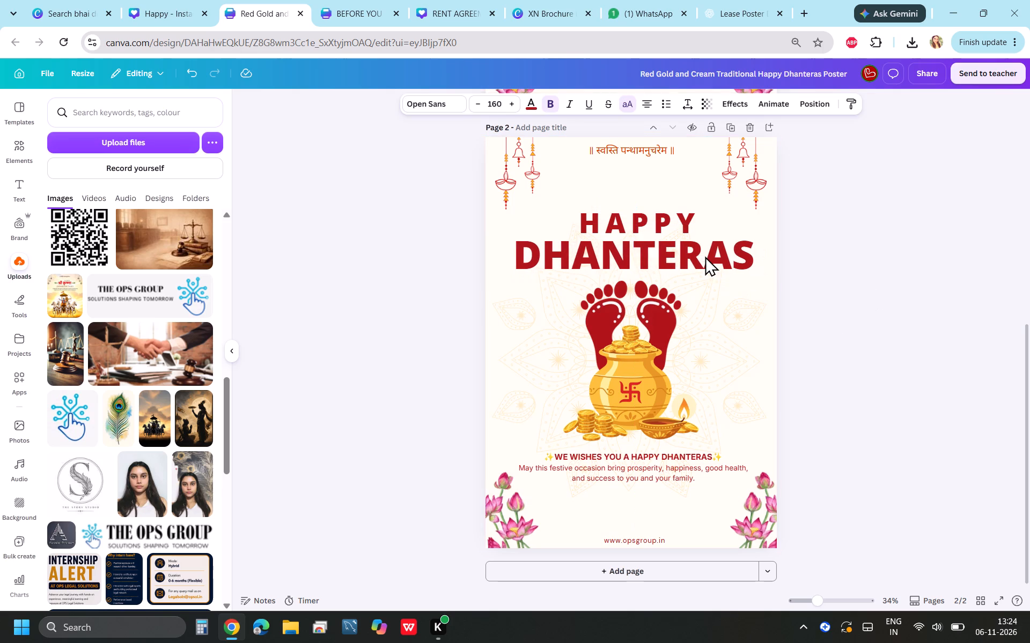
{"action": "key", "text": "Left"}
{"action": "key", "text": "Left"}
{"action": "key", "text": "Left"}
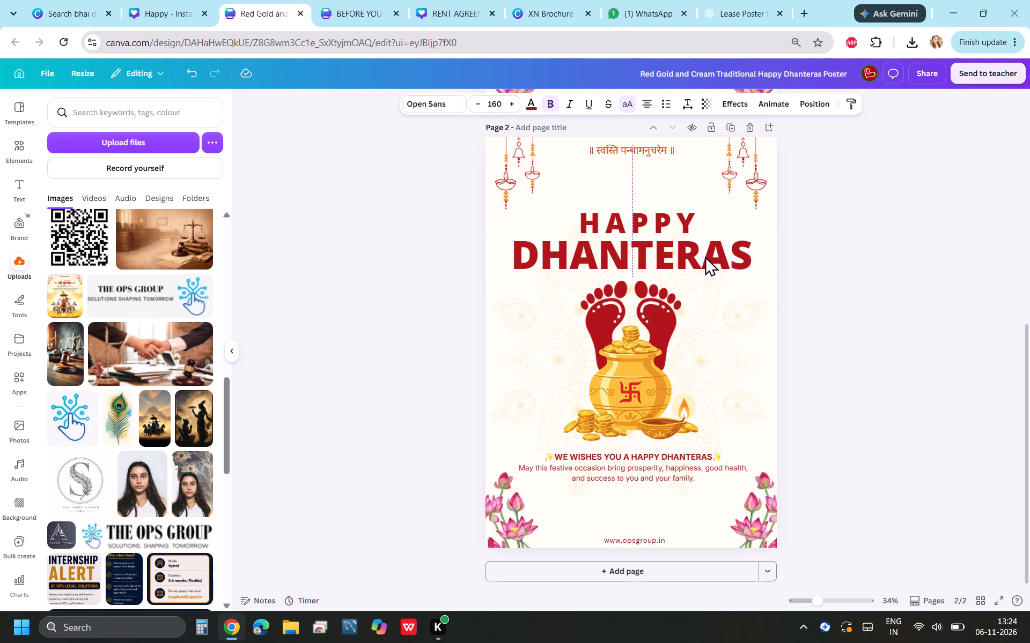
{"action": "key", "text": "Left"}
{"action": "key", "text": "Left"}
{"action": "key", "text": "Left"}
{"action": "key", "text": "Left"}
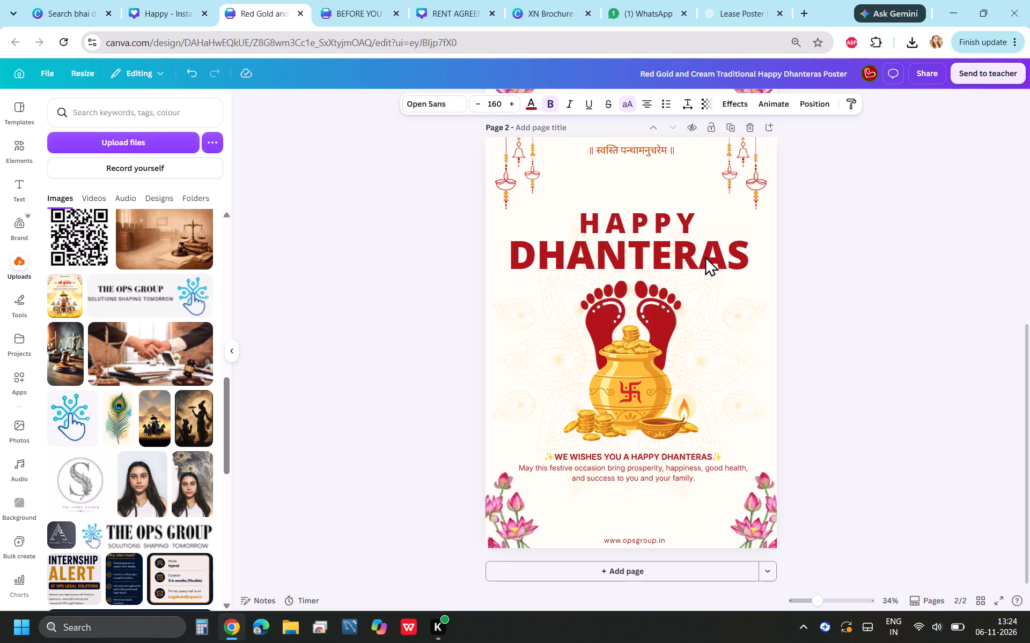
{"action": "left_click", "coordinate": [898, 225]}
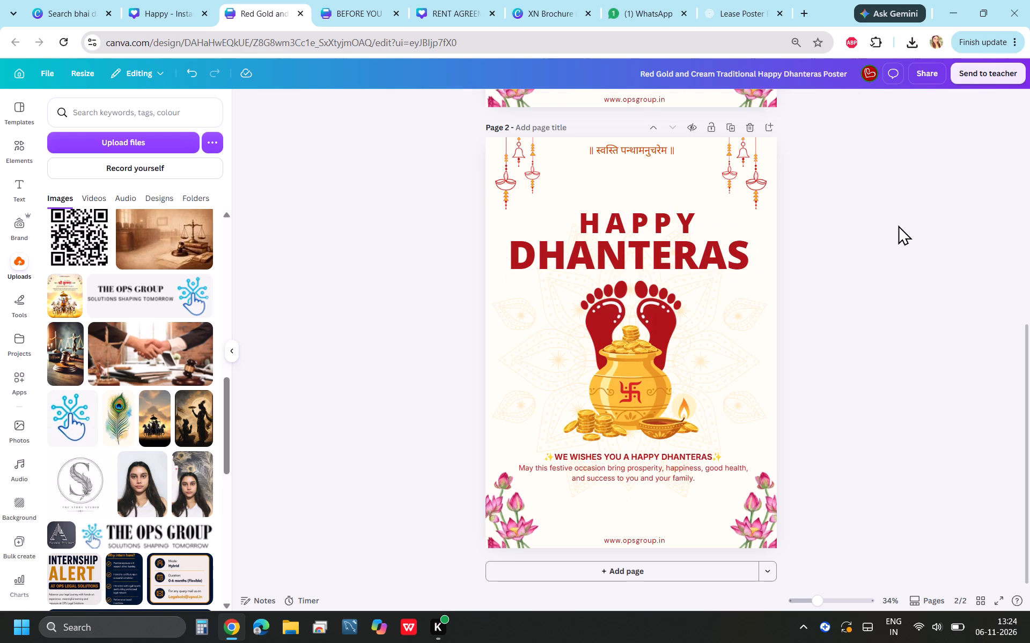
Nudge the HAPPY heading five moves left, fourteen up and one back down to centre it with more space above DHANTERAS.
{"action": "left_click", "coordinate": [685, 210]}
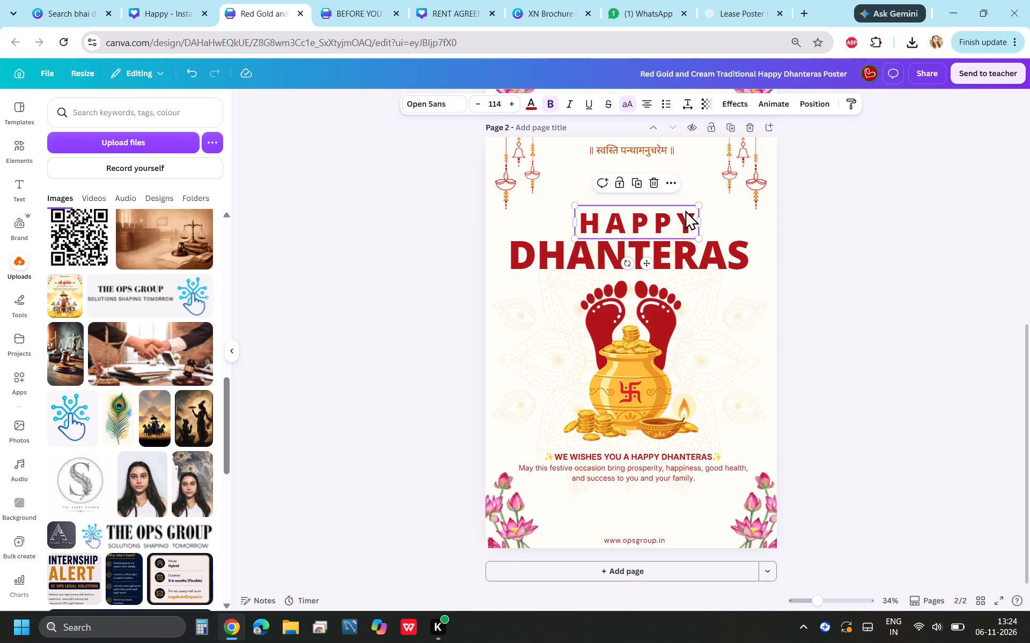
{"action": "key", "text": "Left"}
{"action": "key", "text": "Left"}
{"action": "key", "text": "Left"}
{"action": "key", "text": "Left"}
{"action": "key", "text": "Left"}
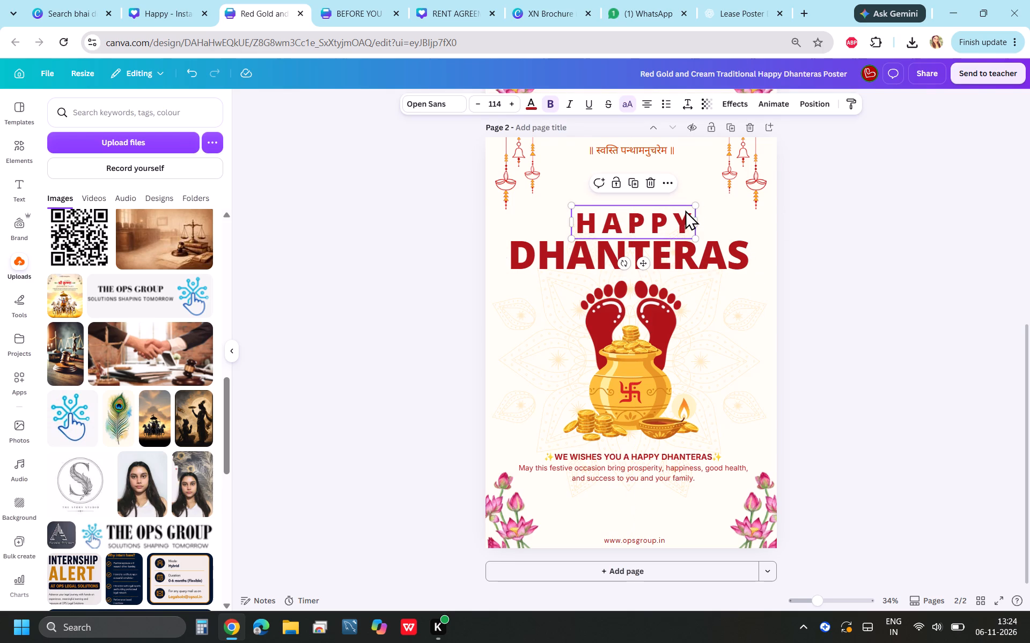
{"action": "key", "text": "Up"}
{"action": "key", "text": "Up"}
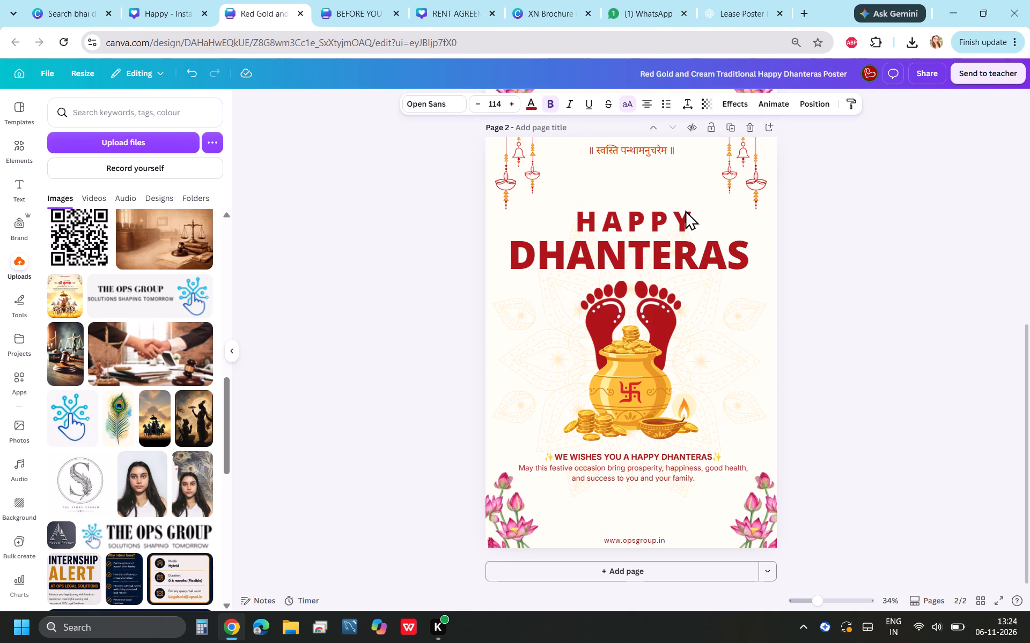
{"action": "key", "text": "Up"}
{"action": "key", "text": "Up"}
{"action": "key", "text": "Up"}
{"action": "key", "text": "Up"}
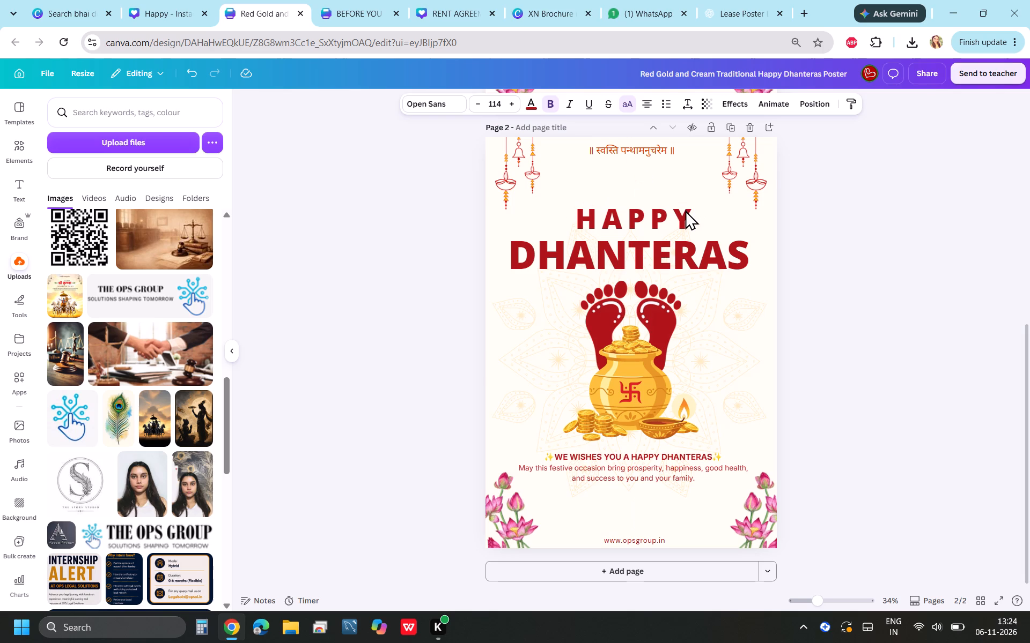
{"action": "key", "text": "Up"}
{"action": "key", "text": "Up"}
{"action": "key", "text": "Up"}
{"action": "key", "text": "Up"}
{"action": "key", "text": "Up"}
{"action": "key", "text": "Up"}
{"action": "key", "text": "Up"}
{"action": "key", "text": "Up"}
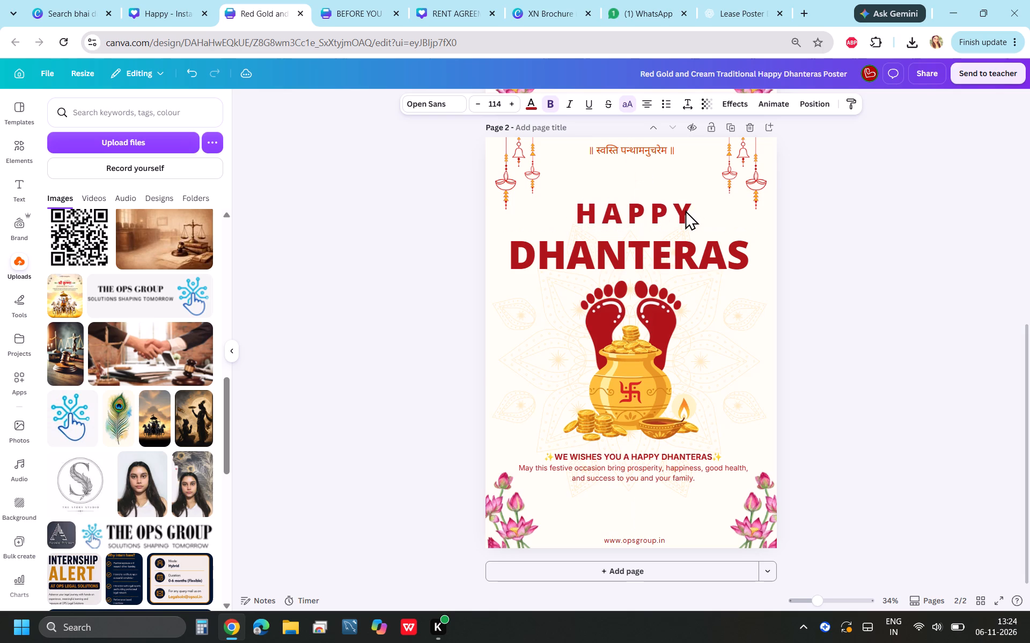
{"action": "key", "text": "Down"}
Nudge the DHANTERAS heading thirteen moves up, two right and two back down, placing it closer beneath HAPPY.
{"action": "left_click", "coordinate": [689, 249]}
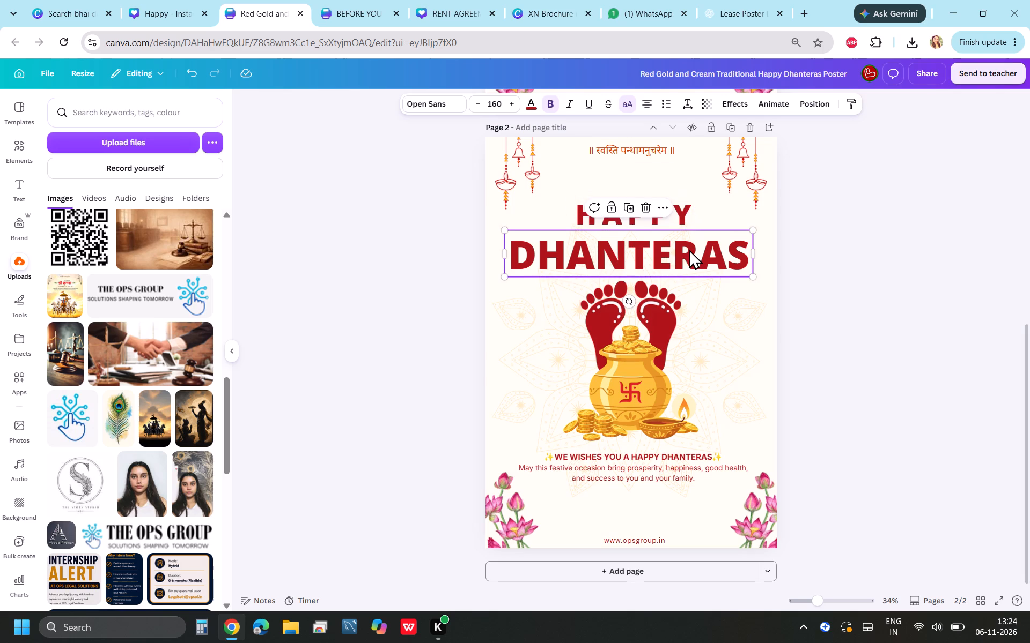
{"action": "key", "text": "Up"}
{"action": "key", "text": "Up"}
{"action": "key", "text": "Up"}
{"action": "key", "text": "Up"}
{"action": "key", "text": "Up"}
{"action": "key", "text": "Up"}
{"action": "key", "text": "Up"}
{"action": "key", "text": "Up"}
{"action": "key", "text": "Up"}
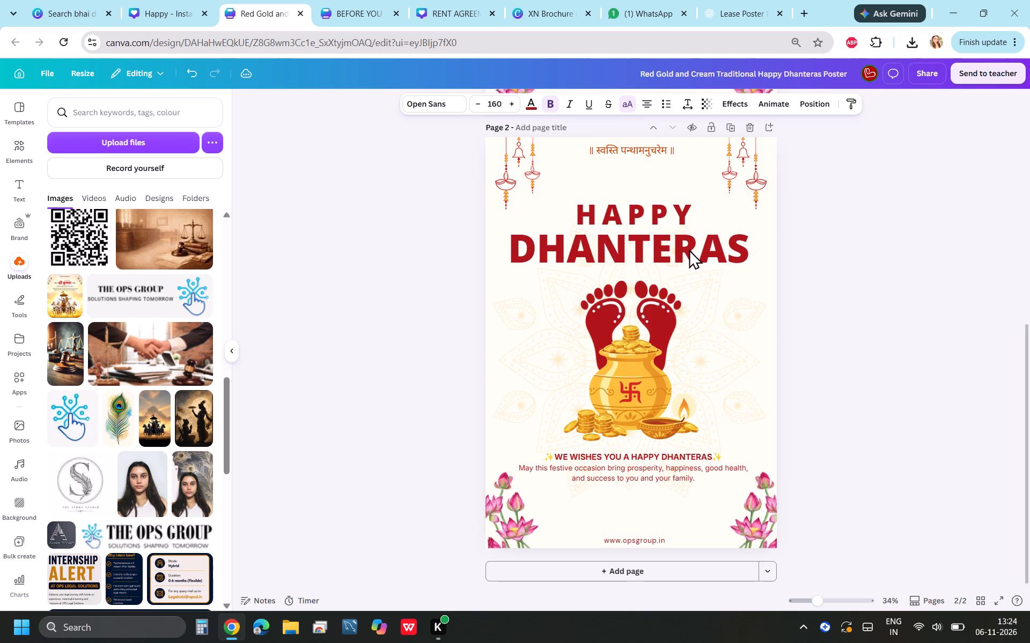
{"action": "key", "text": "Up"}
{"action": "key", "text": "Right"}
{"action": "key", "text": "Right"}
{"action": "key", "text": "Up"}
{"action": "key", "text": "Up"}
{"action": "key", "text": "Up"}
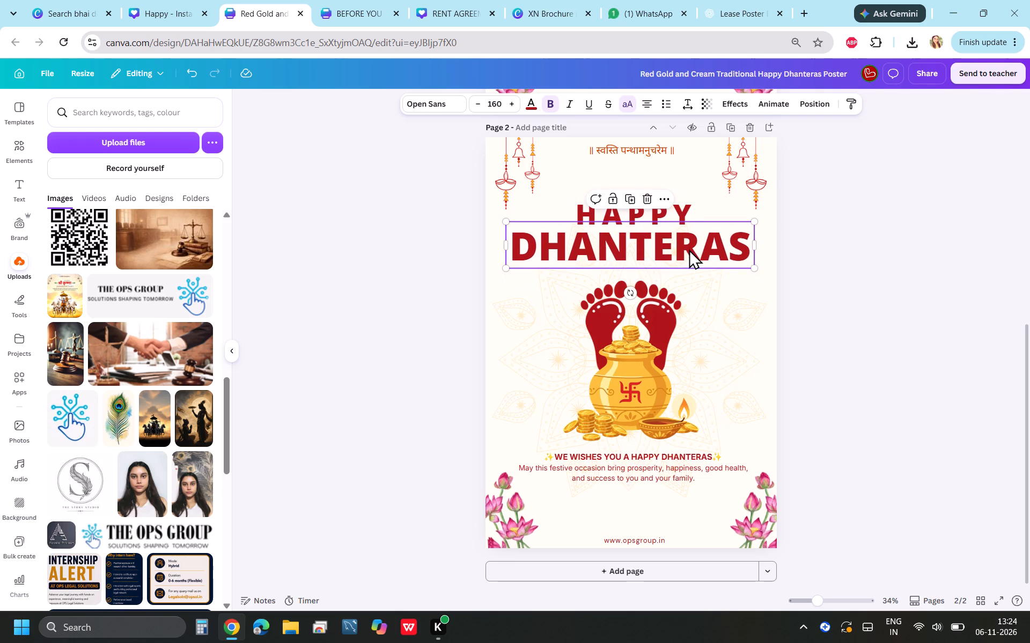
{"action": "key", "text": "Down"}
{"action": "key", "text": "Down"}
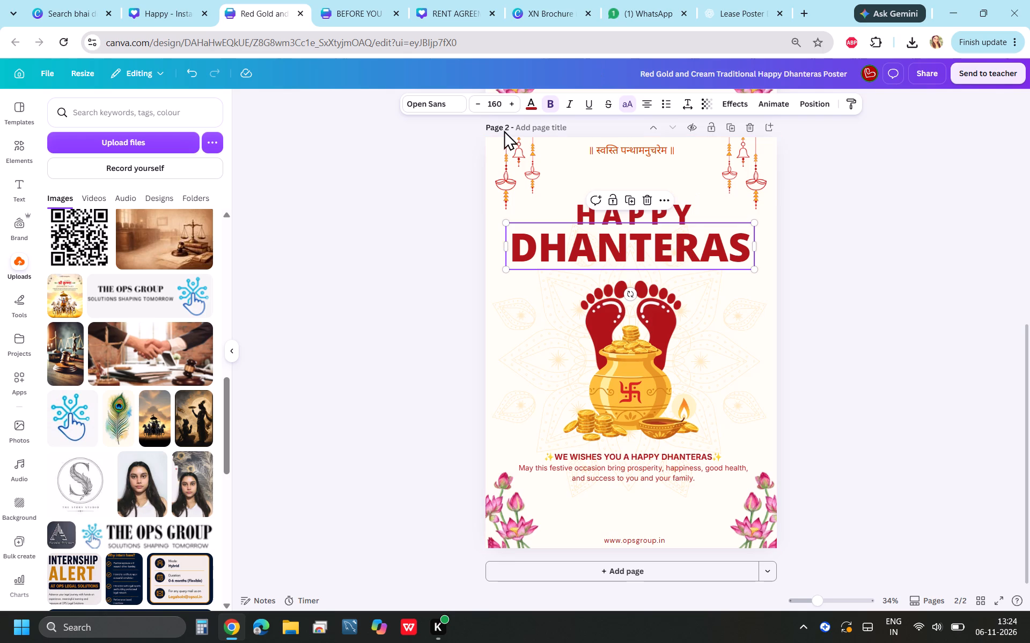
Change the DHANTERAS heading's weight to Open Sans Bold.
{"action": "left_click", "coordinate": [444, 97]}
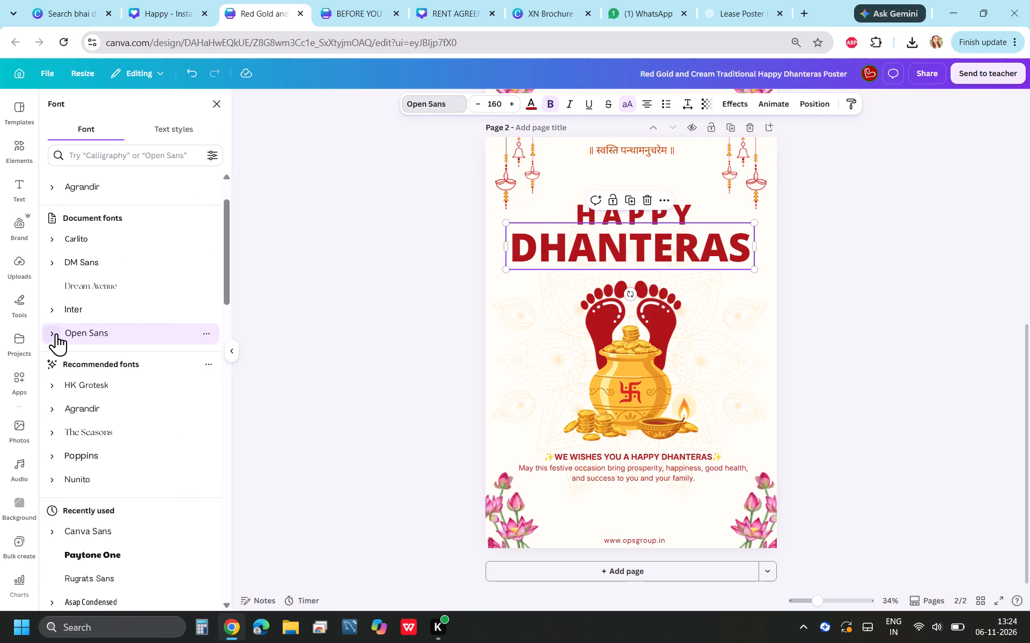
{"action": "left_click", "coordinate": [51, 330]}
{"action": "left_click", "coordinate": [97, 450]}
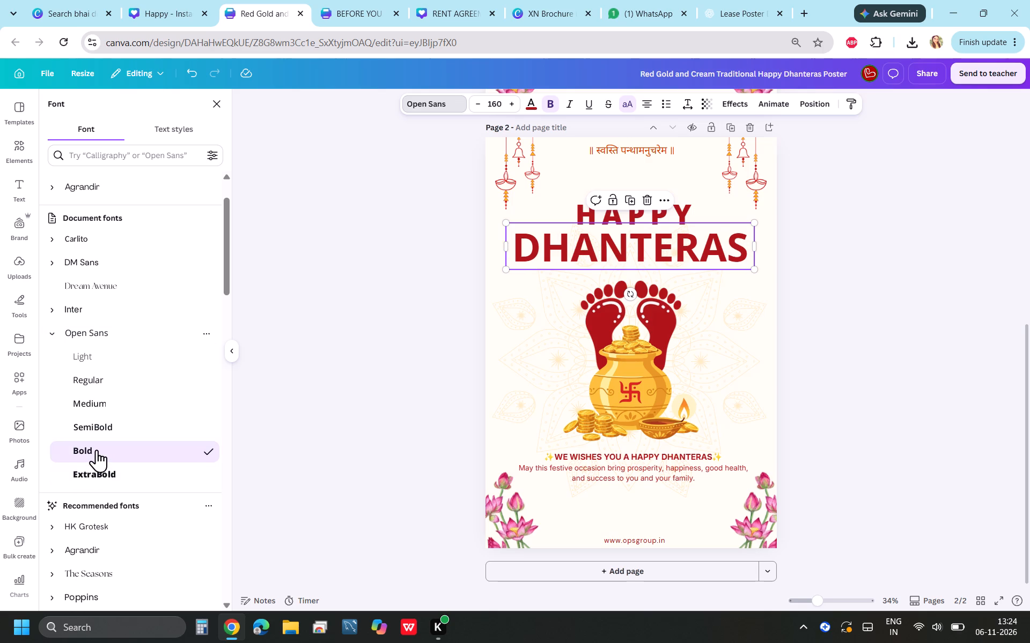
Change the HAPPY heading's weight to Open Sans SemiBold.
{"action": "left_click", "coordinate": [582, 204]}
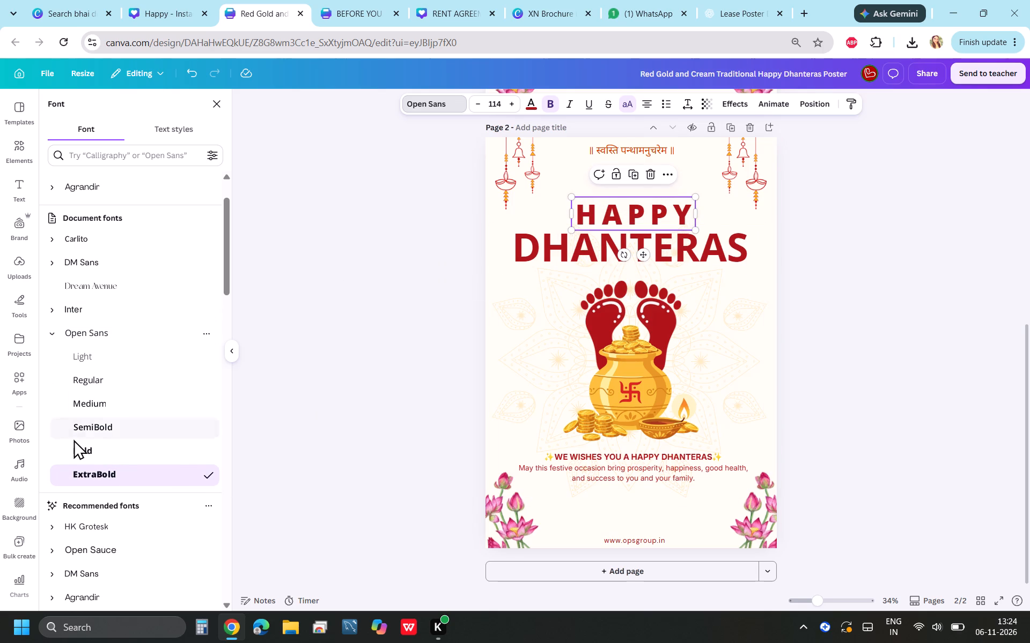
{"action": "left_click", "coordinate": [76, 423]}
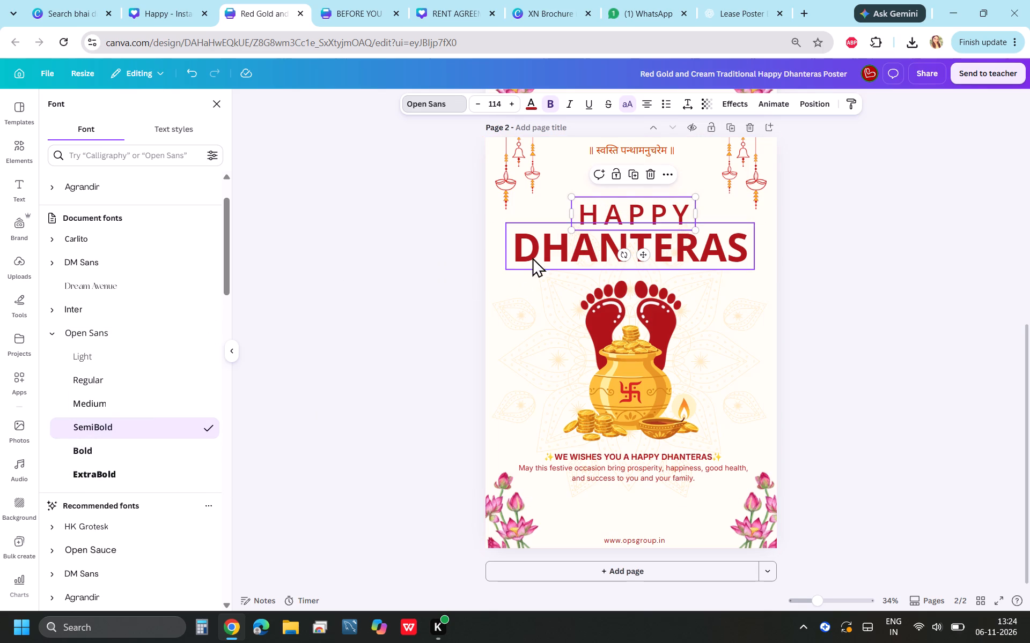
Change the DHANTERAS heading's weight to Open Sans SemiBold and deselect it.
{"action": "left_click", "coordinate": [538, 249]}
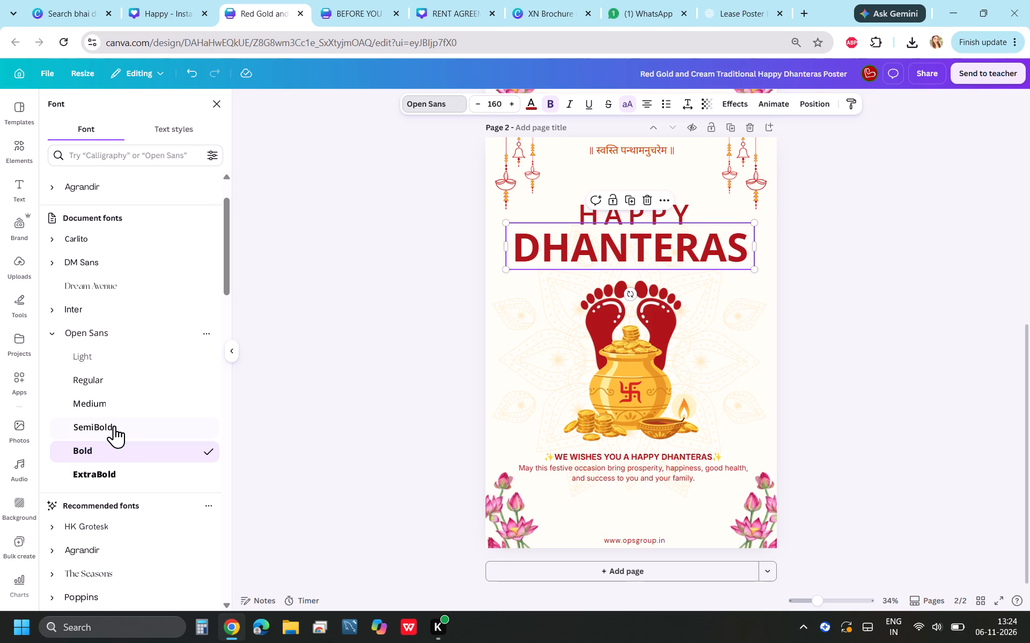
{"action": "left_click", "coordinate": [114, 425]}
{"action": "left_click", "coordinate": [422, 327]}
{"action": "left_click", "coordinate": [422, 327]}
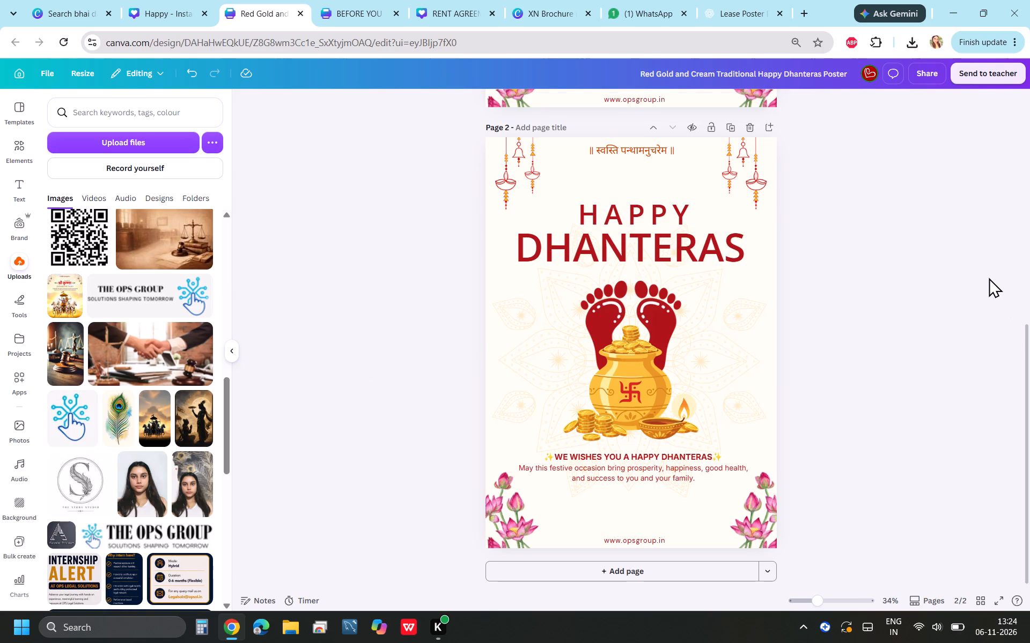
Nudge the red footprints graphic on page 2 six moves up and one left, and deselect it.
{"action": "left_click", "coordinate": [668, 301]}
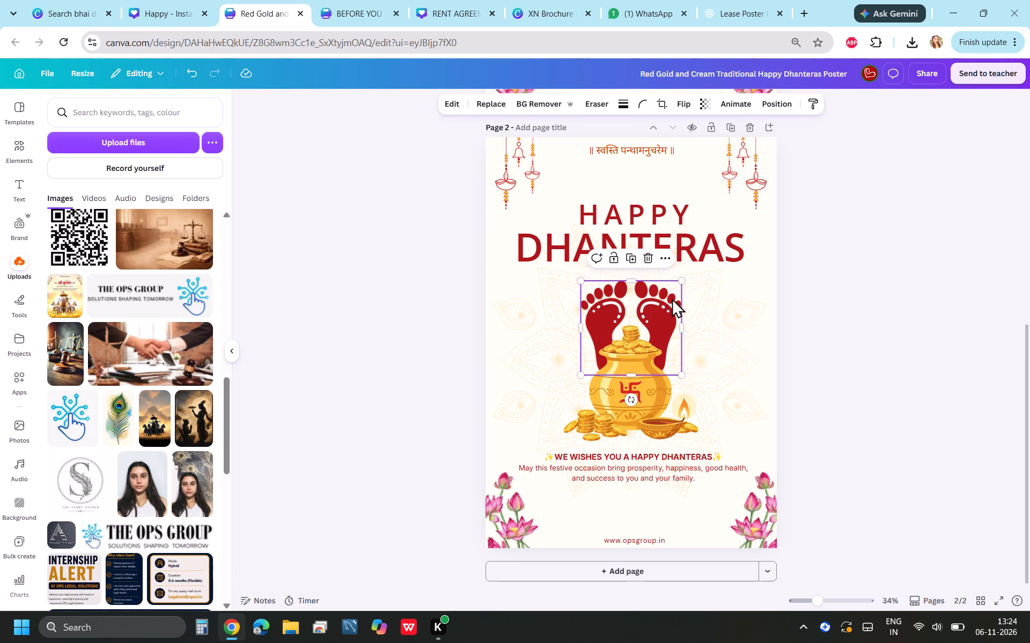
{"action": "key", "text": "Up"}
{"action": "key", "text": "Up"}
{"action": "key", "text": "Up"}
{"action": "key", "text": "Up"}
{"action": "key", "text": "Up"}
{"action": "key", "text": "Up"}
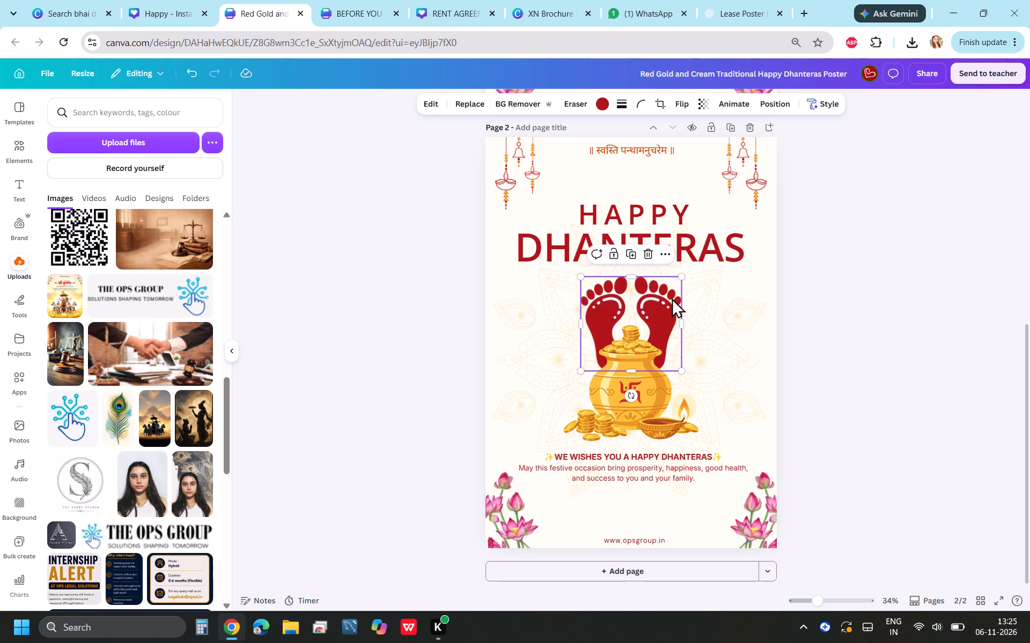
{"action": "key", "text": "Left"}
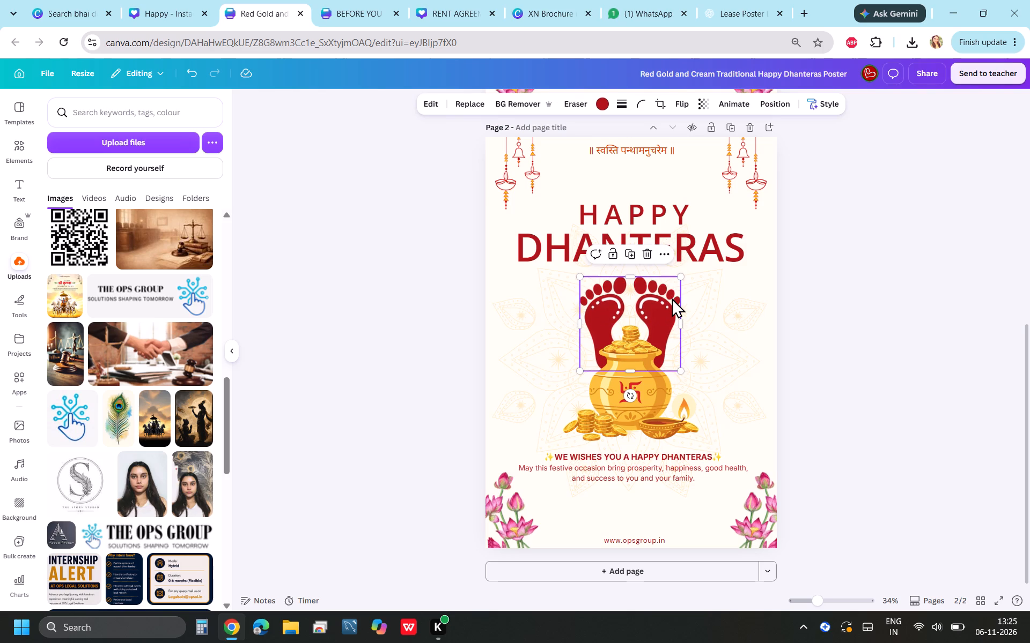
{"action": "left_click", "coordinate": [840, 349]}
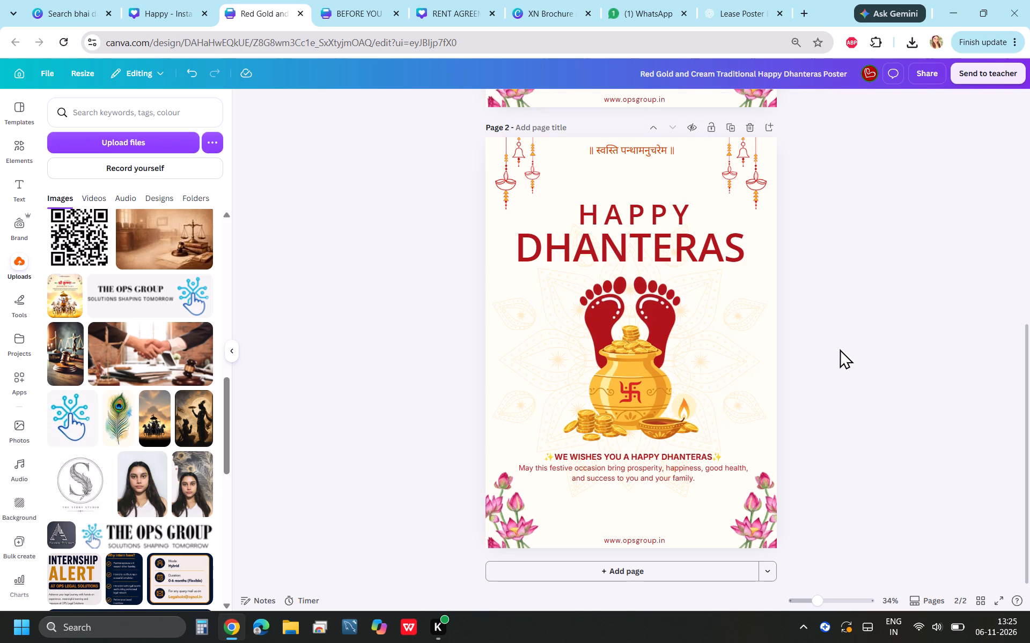
Compare the page 1 and page 2 poster versions, examining their heading styles and layout.
{"action": "left_click", "coordinate": [705, 270]}
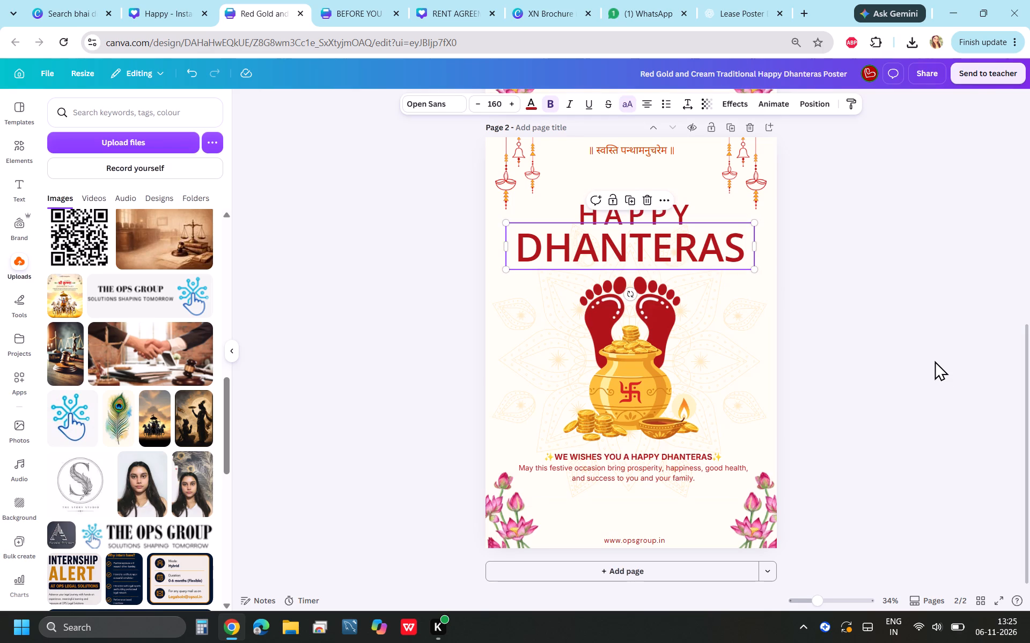
{"action": "scroll", "coordinate": [935, 361], "scroll_direction": "down", "scroll_amount": 11}
{"action": "scroll", "coordinate": [935, 360], "scroll_direction": "up", "scroll_amount": 10}
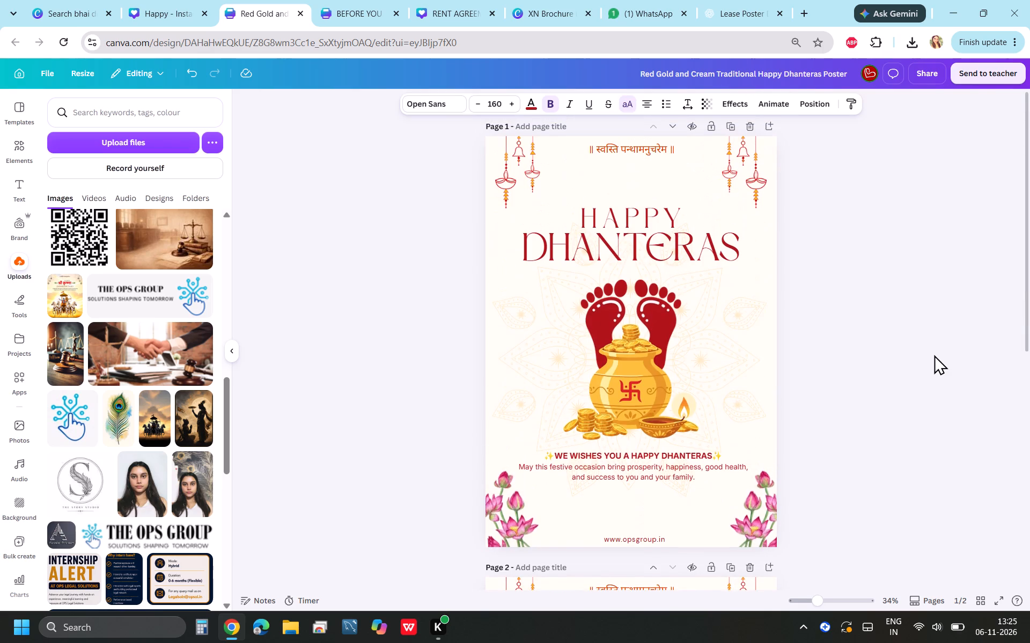
{"action": "scroll", "coordinate": [934, 355], "scroll_direction": "up", "scroll_amount": 3}
{"action": "scroll", "coordinate": [934, 355], "scroll_direction": "down", "scroll_amount": 5}
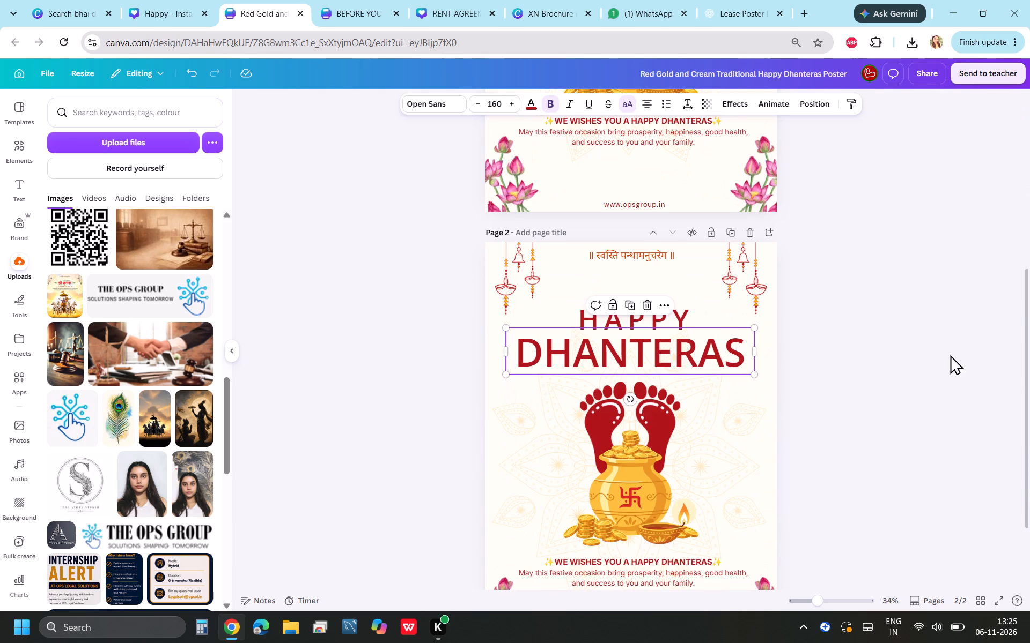
{"action": "scroll", "coordinate": [934, 348], "scroll_direction": "up", "scroll_amount": 4}
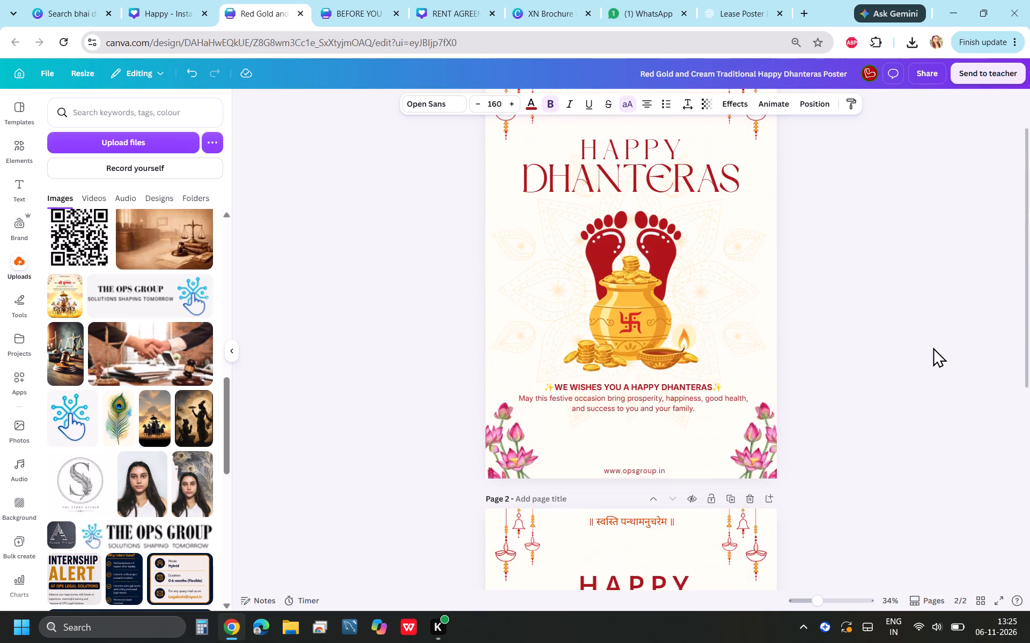
{"action": "scroll", "coordinate": [933, 347], "scroll_direction": "up", "scroll_amount": 3}
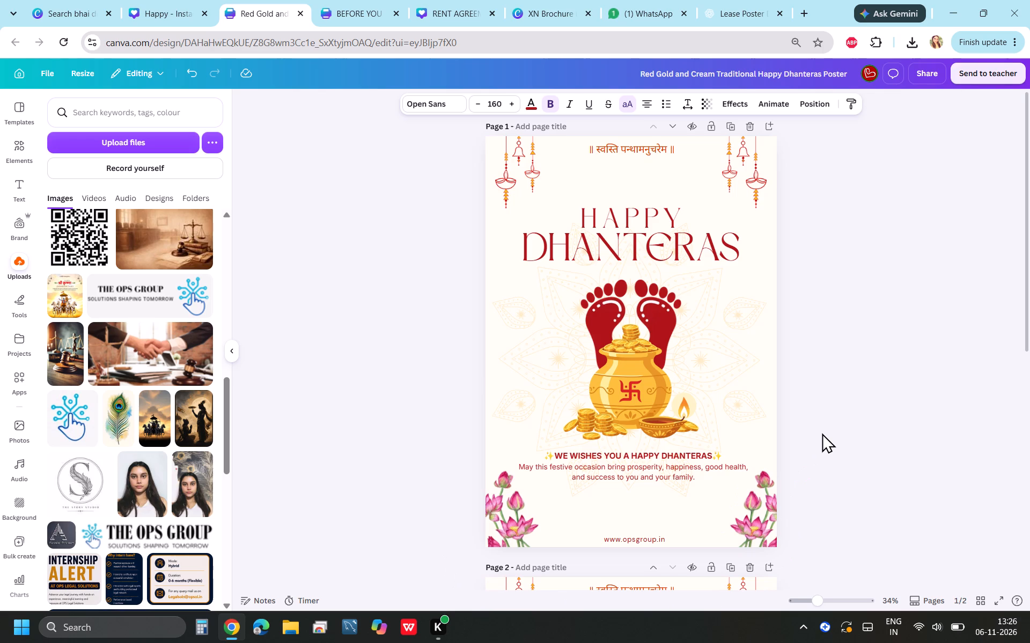
{"action": "scroll", "coordinate": [891, 477], "scroll_direction": "down", "scroll_amount": 8}
{"action": "left_click", "coordinate": [896, 413]}
{"action": "scroll", "coordinate": [896, 411], "scroll_direction": "up", "scroll_amount": 1}
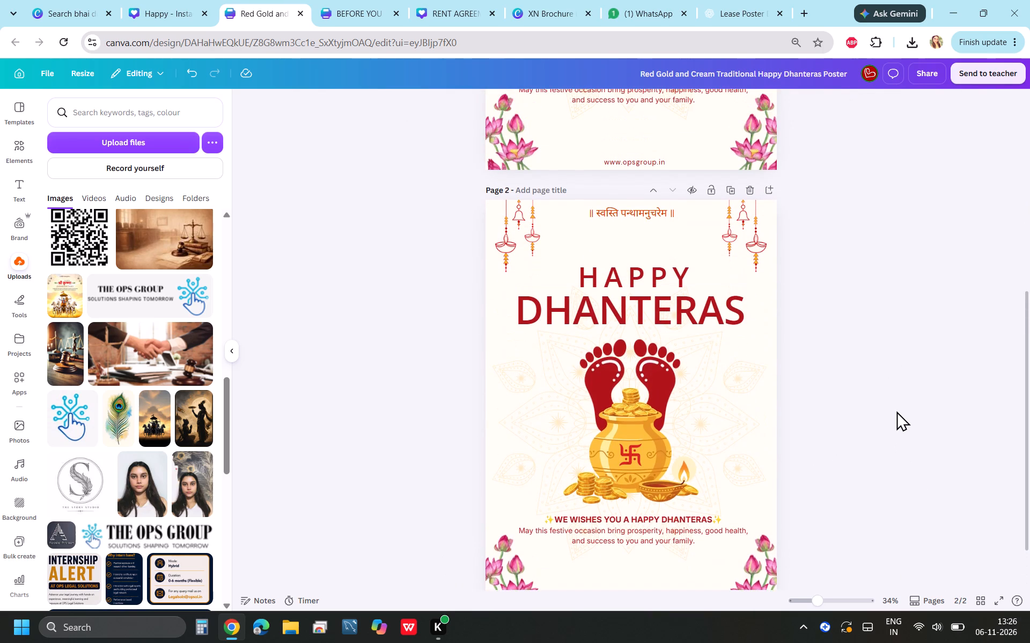
Capture a rectangular screen snip of the page 2 Dhanteras poster with Snipping Tool, from its top edge down to the lotus flowers.
{"action": "scroll", "coordinate": [896, 411], "scroll_direction": "down", "scroll_amount": 1}
{"action": "key", "text": "Print"}
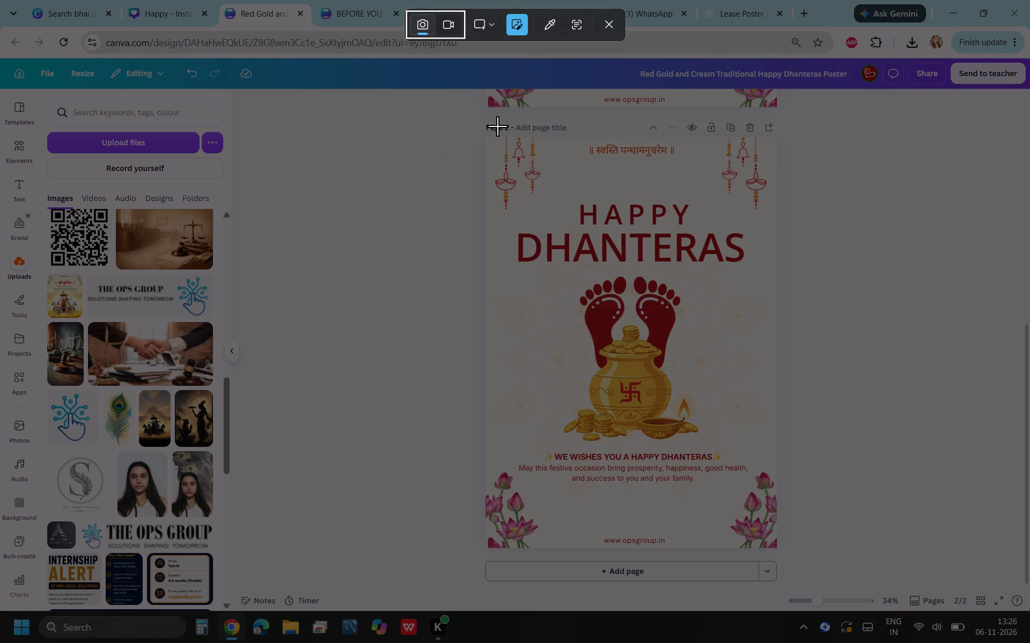
{"action": "left_click_drag", "start_coordinate": [480, 130], "coordinate": [805, 530]}
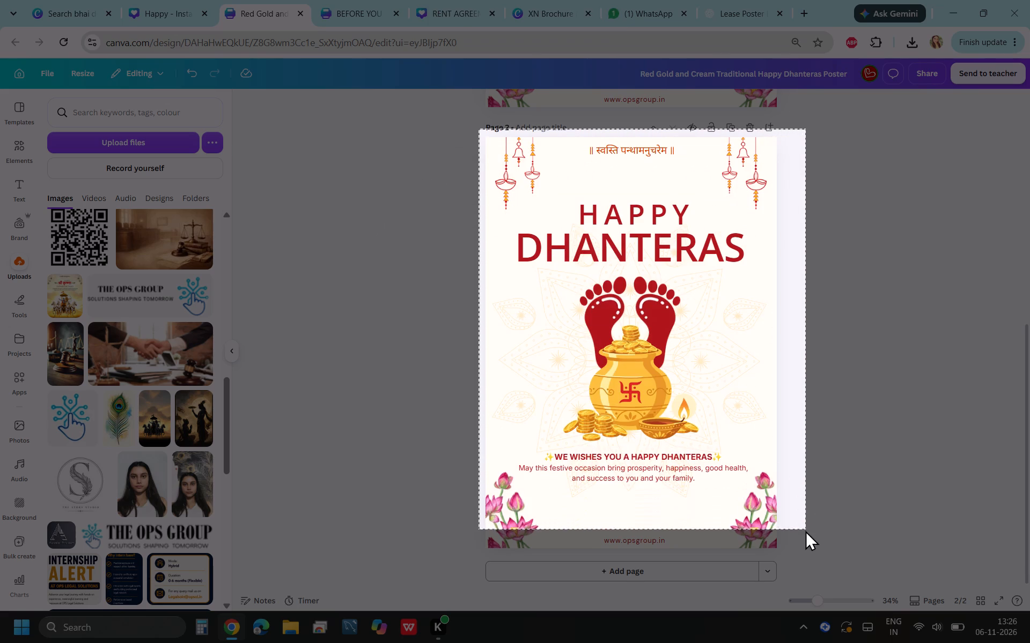
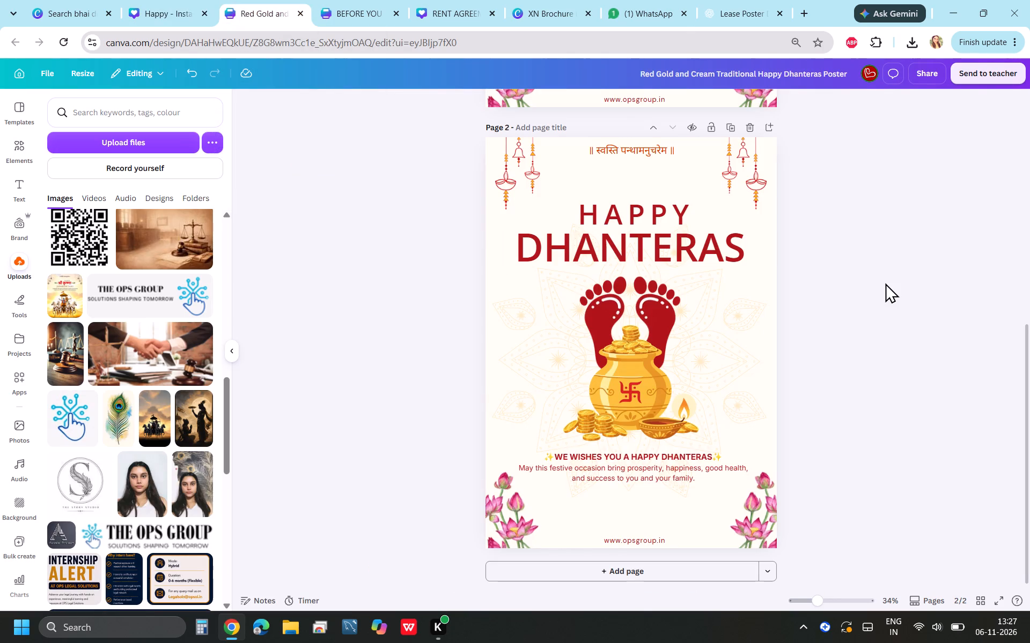
Compare the heading lettering and footprints placement on the page 1 and page 2 poster versions.
{"action": "scroll", "coordinate": [885, 283], "scroll_direction": "up", "scroll_amount": 8}
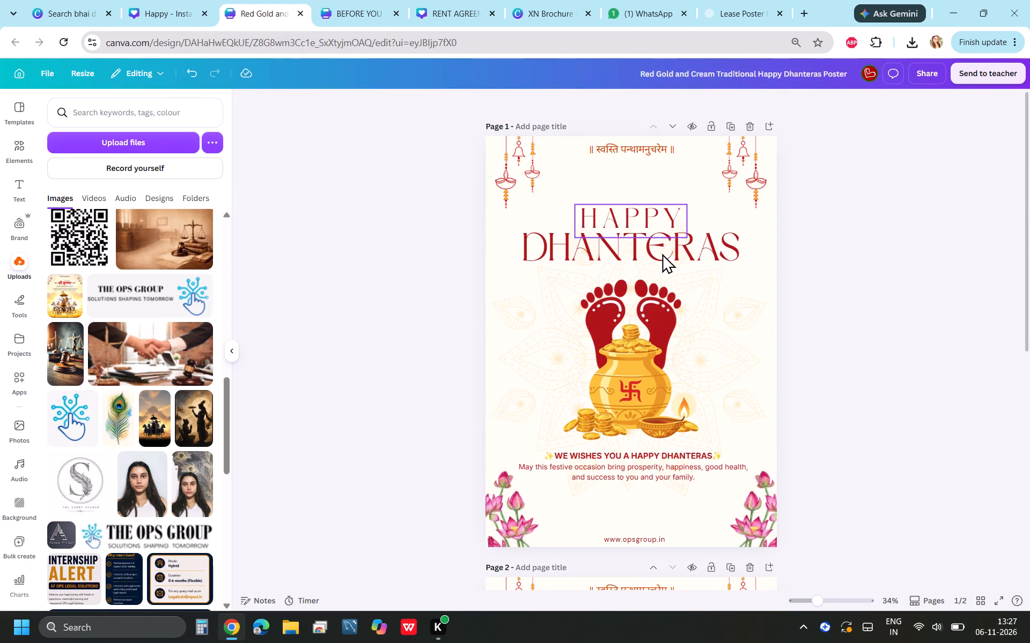
{"action": "scroll", "coordinate": [819, 244], "scroll_direction": "down", "scroll_amount": 4}
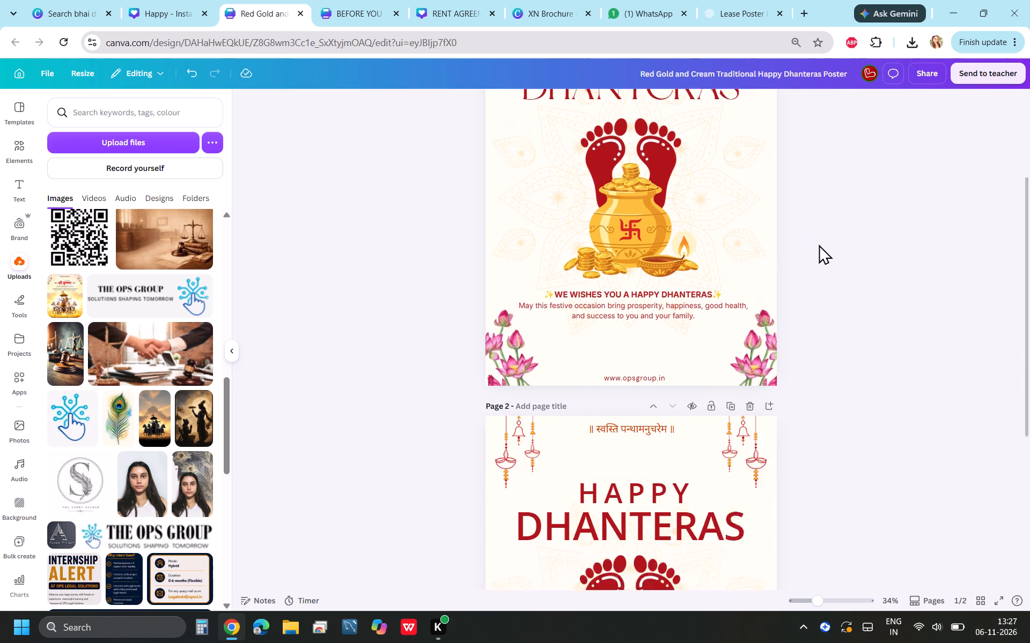
{"action": "scroll", "coordinate": [820, 241], "scroll_direction": "down", "scroll_amount": 4}
{"action": "scroll", "coordinate": [820, 241], "scroll_direction": "up", "scroll_amount": 10}
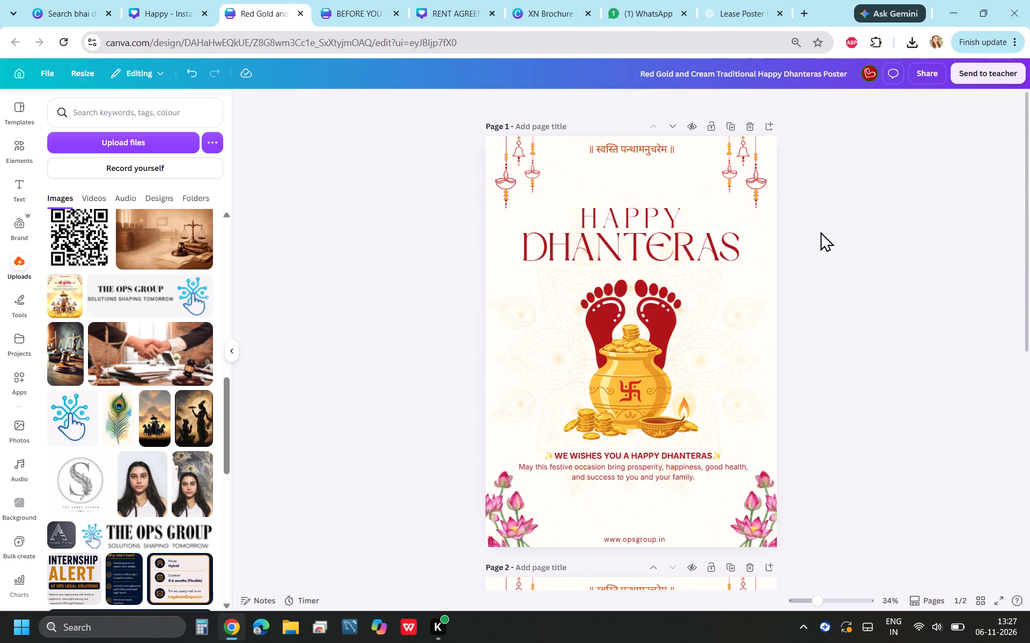
{"action": "scroll", "coordinate": [820, 231], "scroll_direction": "up", "scroll_amount": 1}
{"action": "scroll", "coordinate": [820, 231], "scroll_direction": "down", "scroll_amount": 7}
{"action": "scroll", "coordinate": [820, 231], "scroll_direction": "up", "scroll_amount": 4}
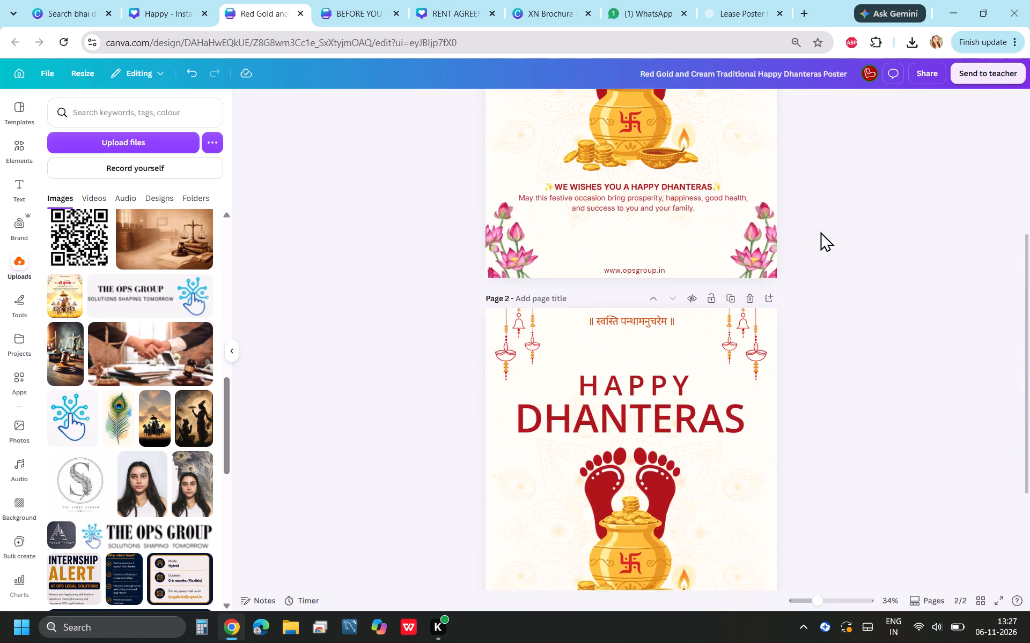
{"action": "scroll", "coordinate": [820, 231], "scroll_direction": "up", "scroll_amount": 3}
{"action": "scroll", "coordinate": [820, 231], "scroll_direction": "down", "scroll_amount": 7}
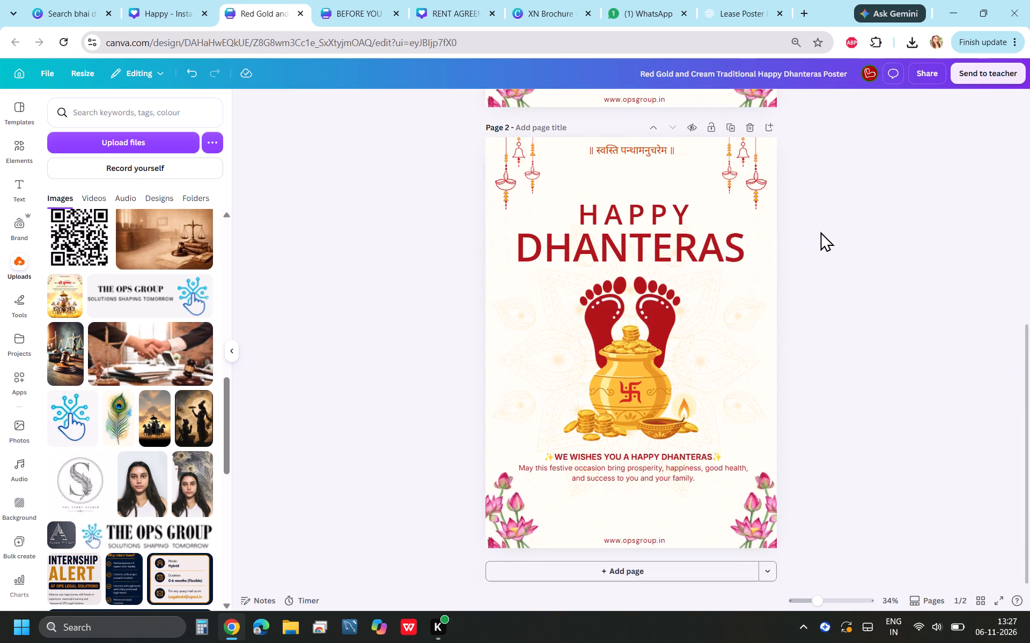
Select the HAPPY heading on the page 1 poster.
{"action": "scroll", "coordinate": [820, 231], "scroll_direction": "up", "scroll_amount": 8}
{"action": "left_click", "coordinate": [611, 221]}
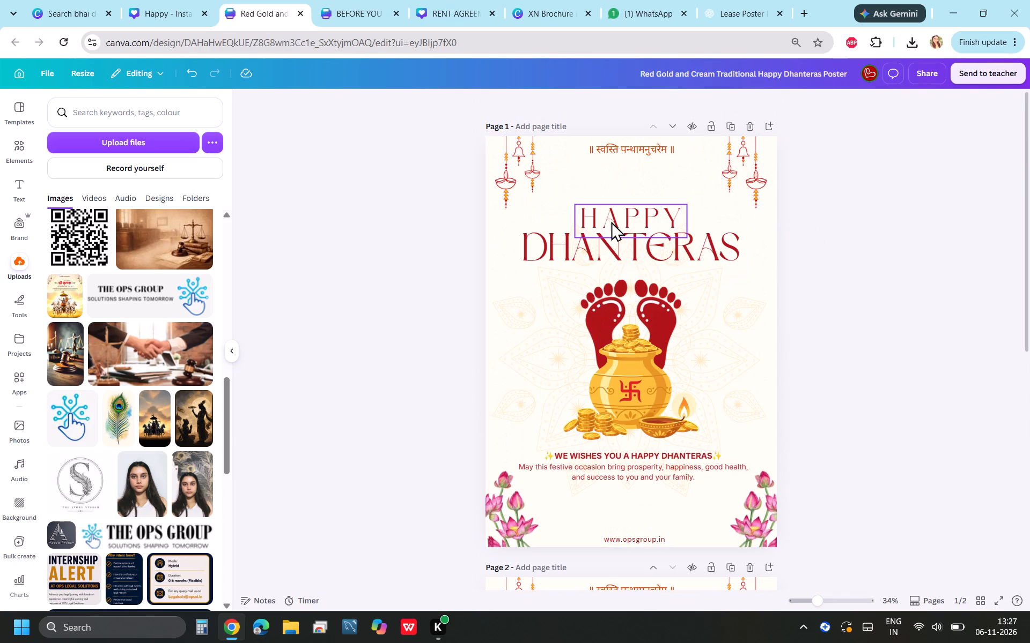
Change the HAPPY heading on page 1 to Paytone One and widen its text box so the word fits on one line.
{"action": "left_click", "coordinate": [435, 105]}
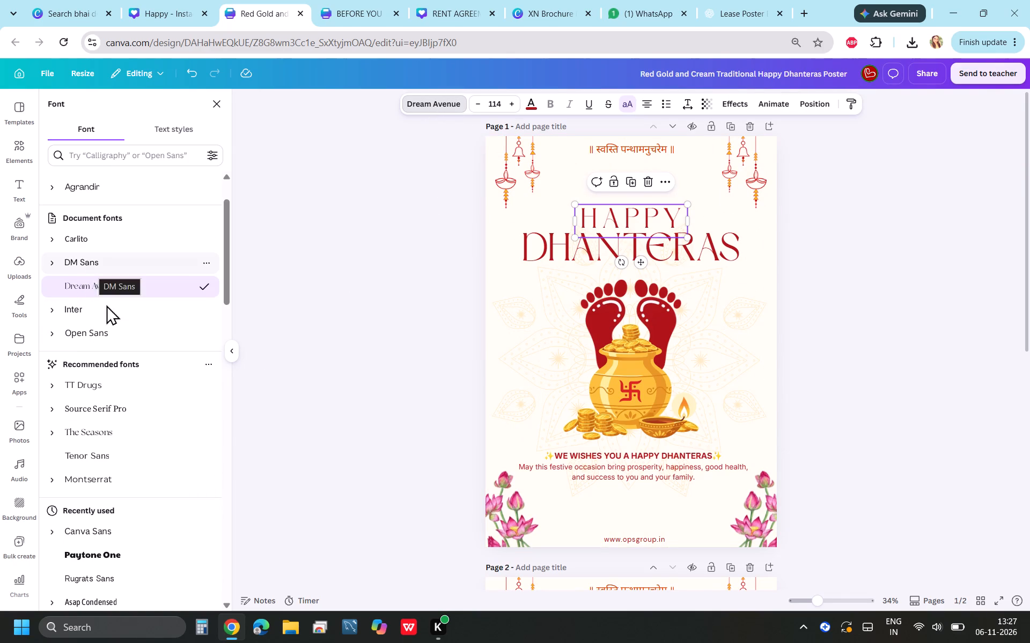
{"action": "scroll", "coordinate": [131, 443], "scroll_direction": "down", "scroll_amount": 2}
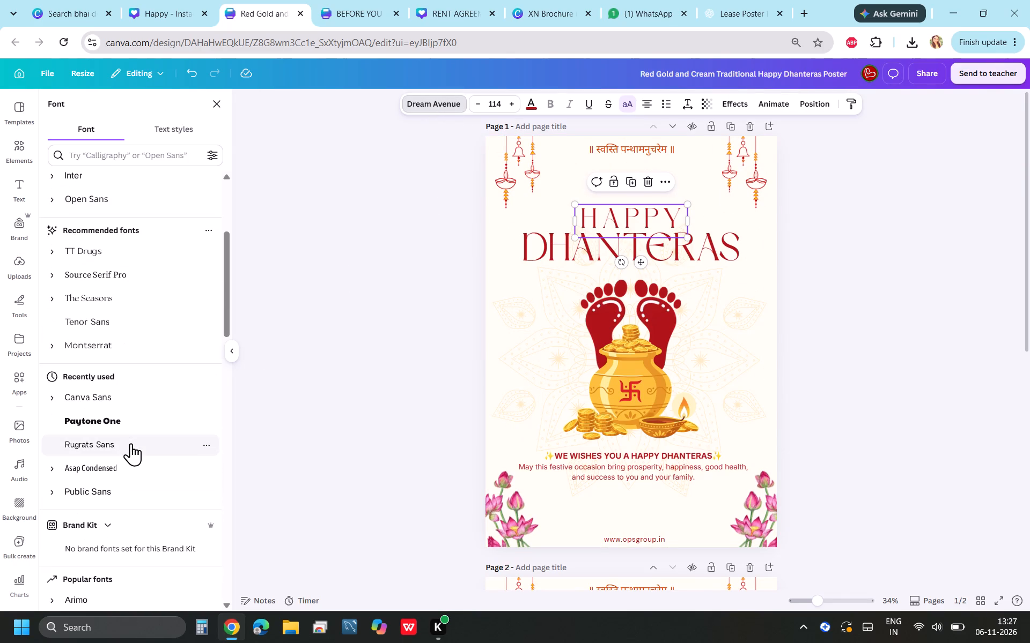
{"action": "left_click", "coordinate": [120, 413]}
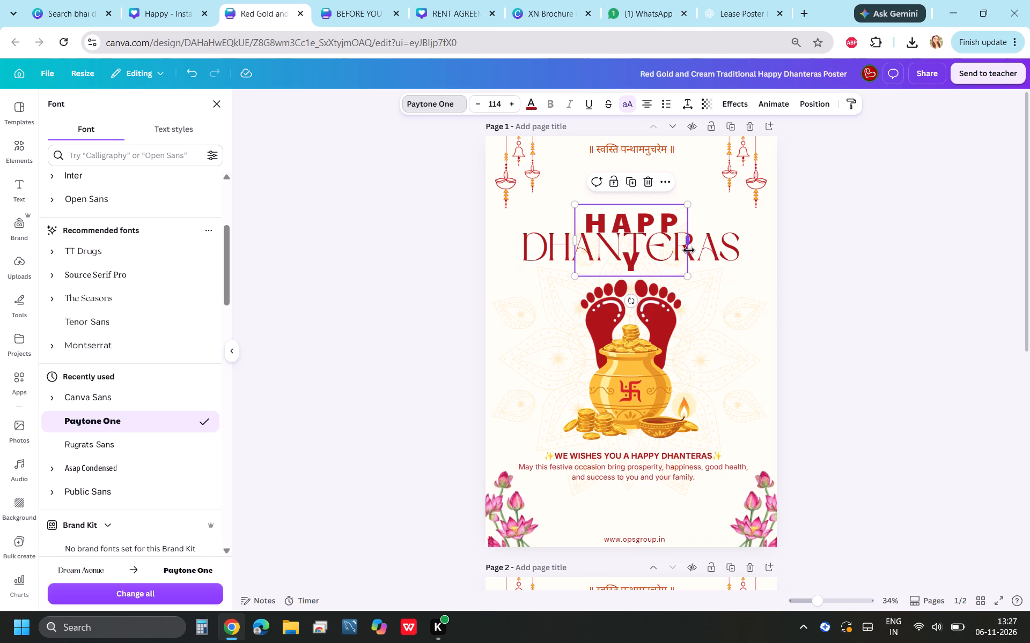
{"action": "left_click_drag", "start_coordinate": [690, 241], "coordinate": [704, 238]}
{"action": "left_click", "coordinate": [877, 201]}
{"action": "left_click", "coordinate": [675, 226]}
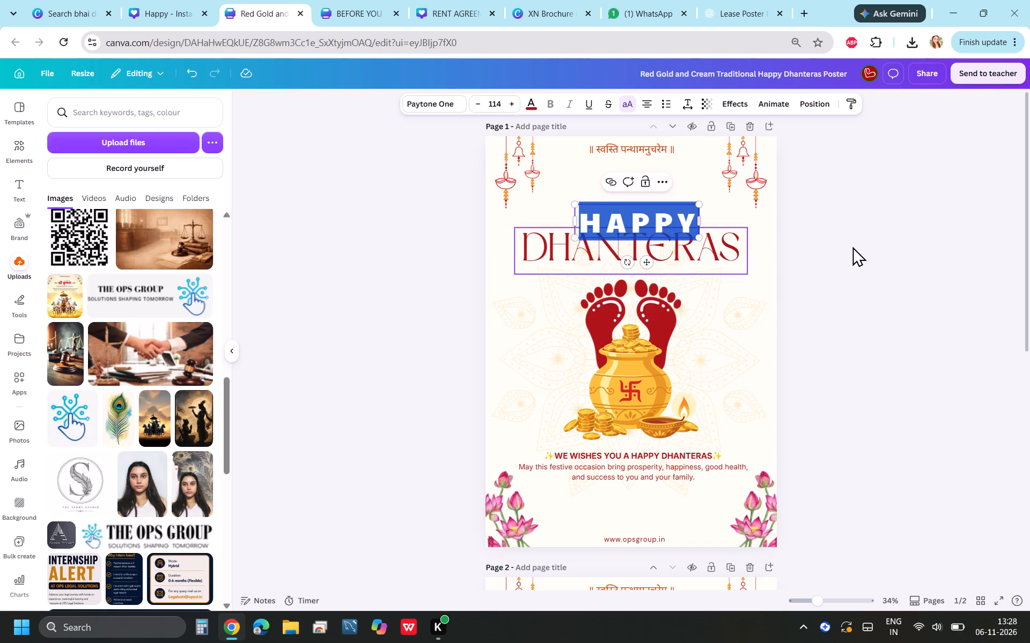
{"action": "left_click", "coordinate": [866, 421]}
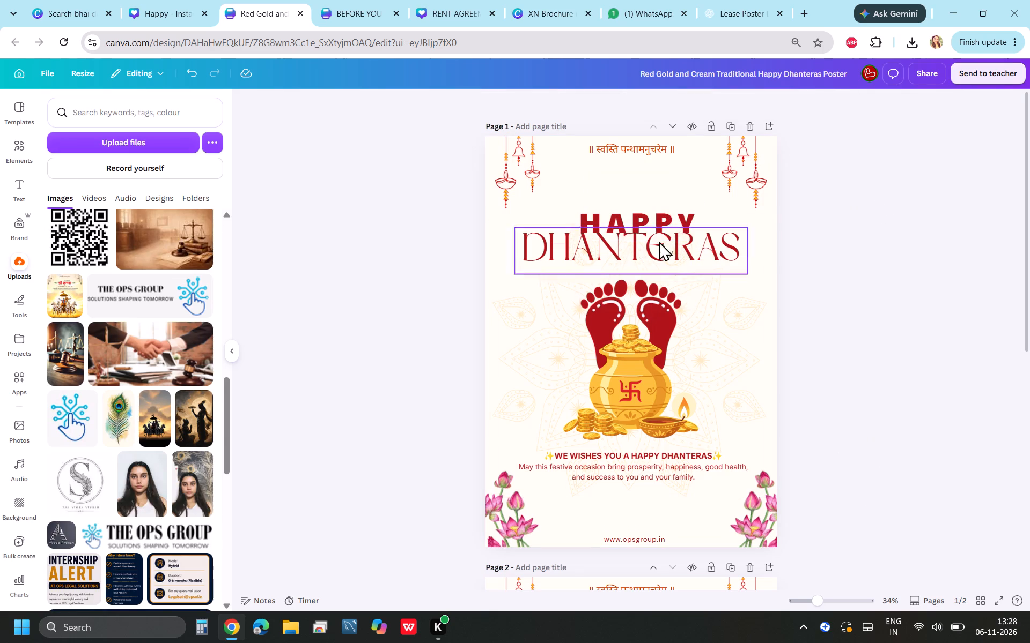
Nudge the HAPPY heading on page 1 ten moves up, clear of the DHANTERAS heading.
{"action": "left_click", "coordinate": [653, 225]}
{"action": "key", "text": "Up"}
{"action": "key", "text": "Up"}
{"action": "key", "text": "Up"}
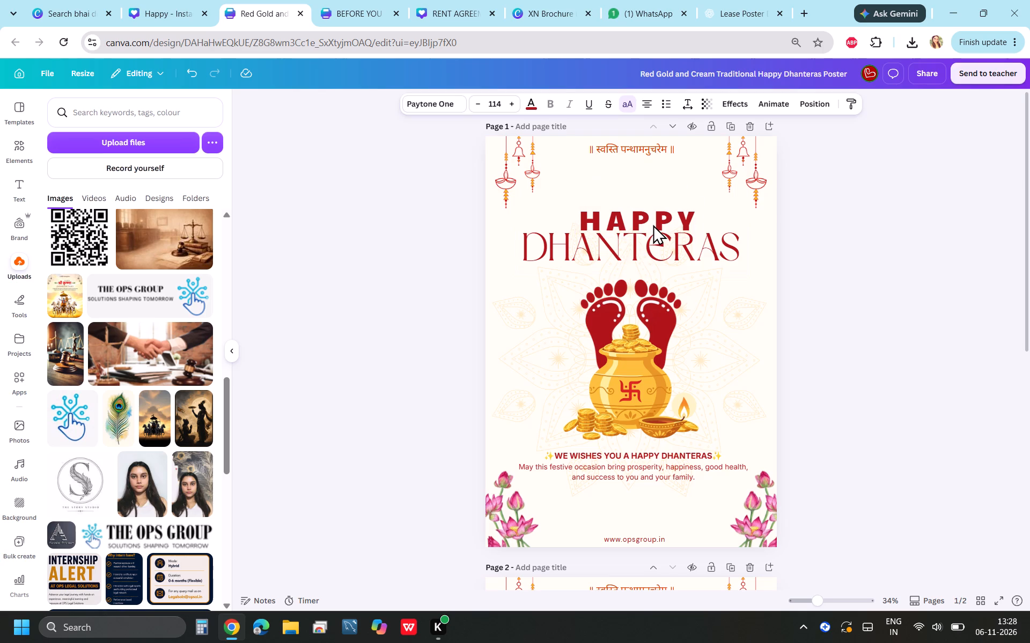
{"action": "key", "text": "Up"}
{"action": "key", "text": "Up"}
{"action": "key", "text": "Up"}
{"action": "key", "text": "Up"}
{"action": "key", "text": "Up"}
{"action": "key", "text": "Up"}
{"action": "key", "text": "Up"}
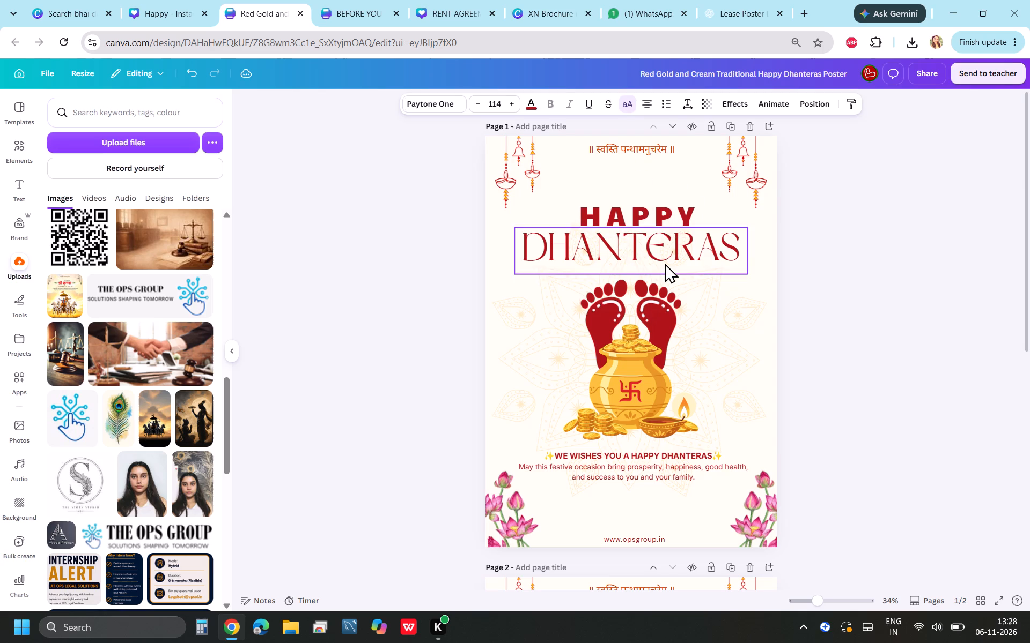
Change the DHANTERAS heading on page 1 to Paytone One and widen its text box to fit one line.
{"action": "left_click", "coordinate": [665, 263]}
{"action": "left_click", "coordinate": [430, 105]}
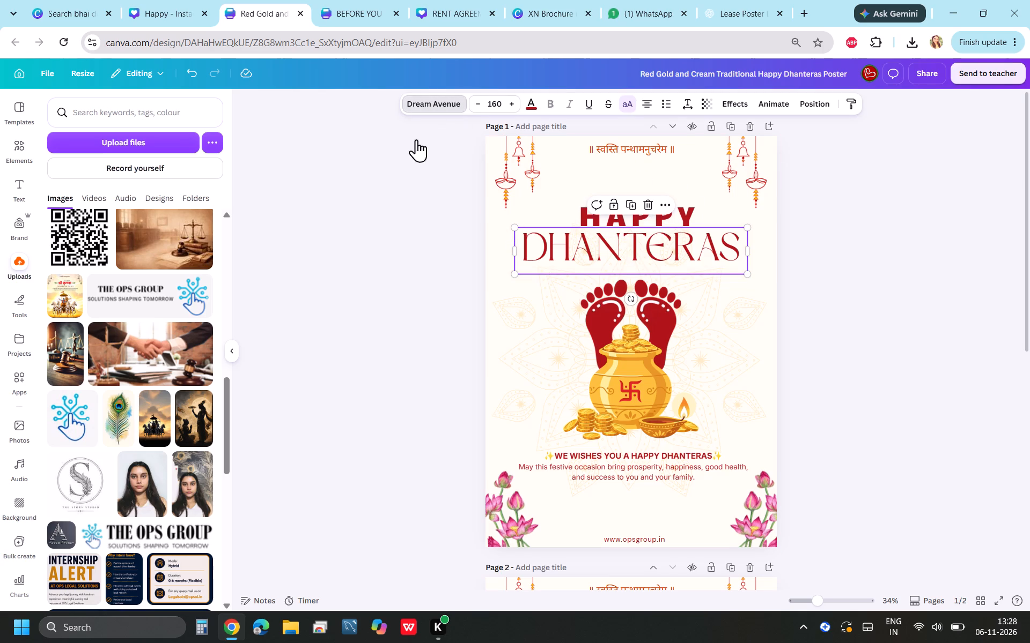
{"action": "left_click", "coordinate": [96, 219]}
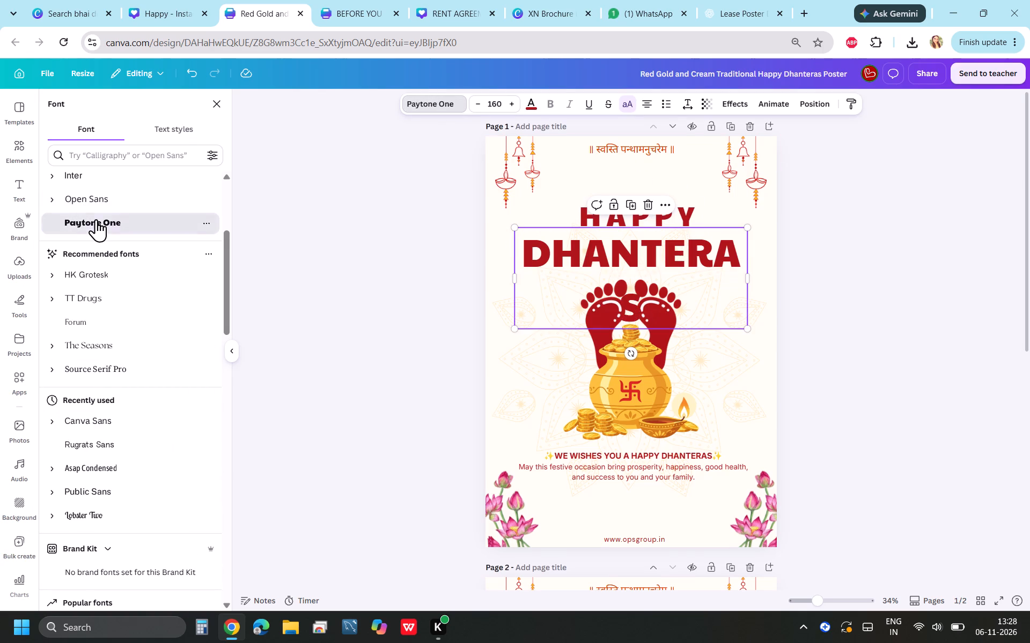
{"action": "left_click_drag", "start_coordinate": [749, 276], "coordinate": [760, 277]}
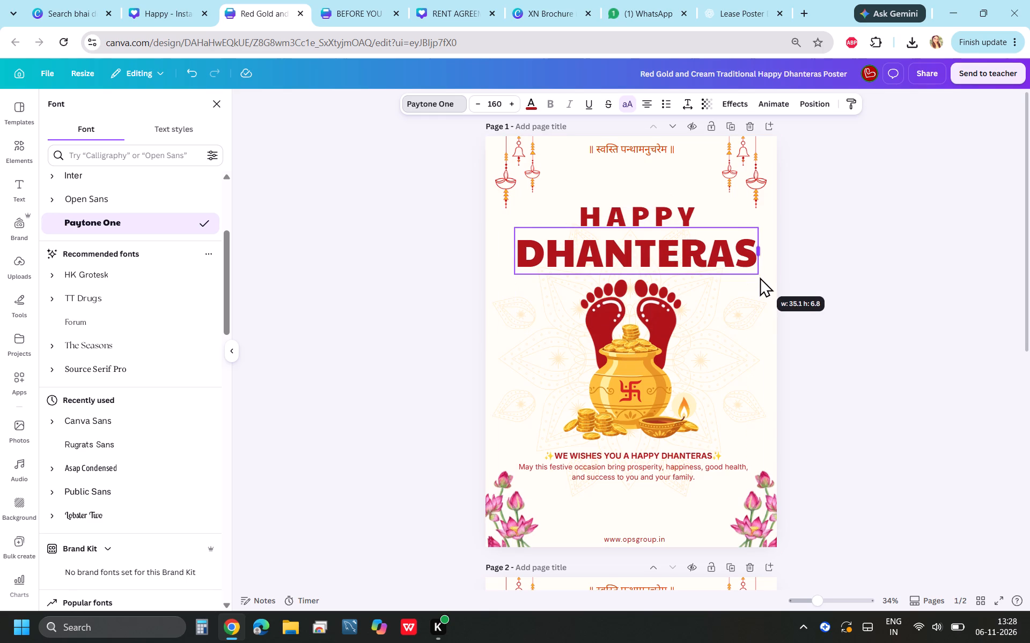
{"action": "left_click_drag", "start_coordinate": [760, 277], "coordinate": [763, 277]}
{"action": "left_click", "coordinate": [856, 220]}
{"action": "left_click", "coordinate": [850, 223]}
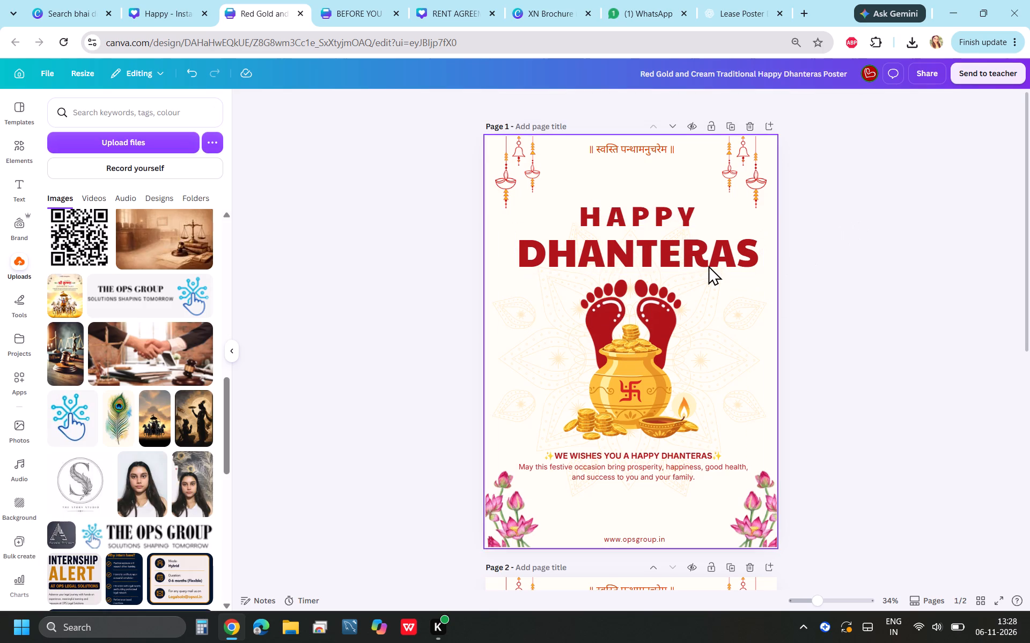
Nudge the DHANTERAS heading on page 1 a net six moves up and nine left to centre it, and deselect it.
{"action": "left_click", "coordinate": [708, 265]}
{"action": "key", "text": "Up"}
{"action": "key", "text": "Up"}
{"action": "key", "text": "Up"}
{"action": "key", "text": "Up"}
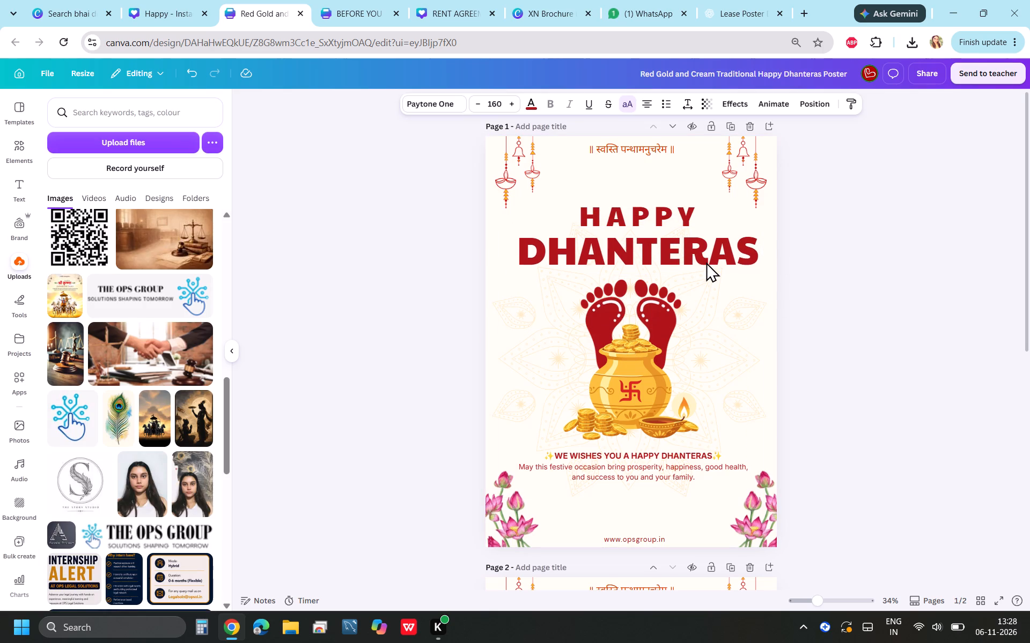
{"action": "key", "text": "Up"}
{"action": "key", "text": "Down"}
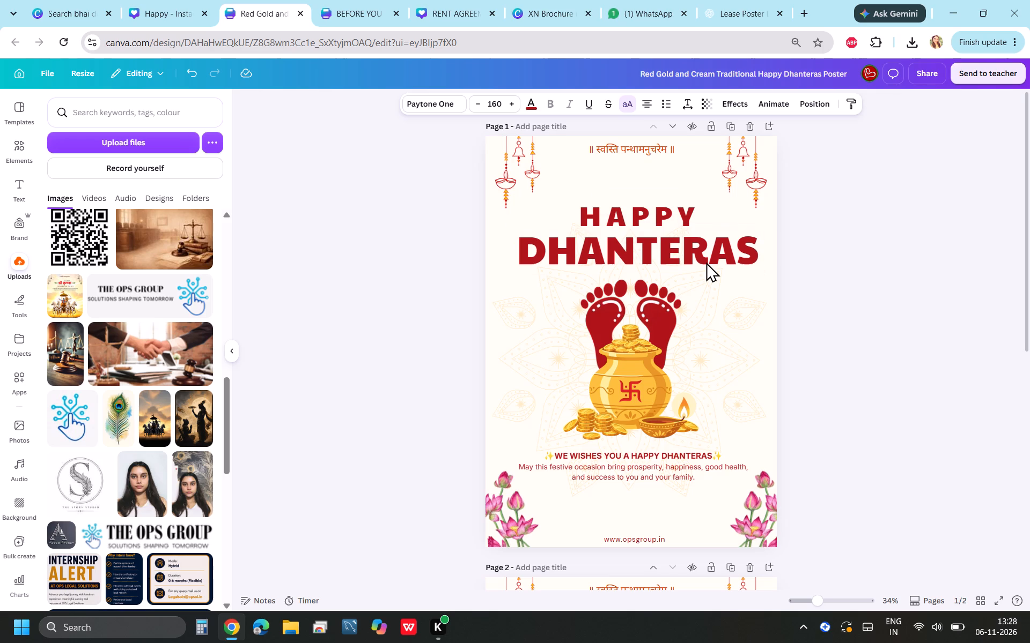
{"action": "key", "text": "Left"}
{"action": "key", "text": "Left"}
{"action": "key", "text": "Left"}
{"action": "key", "text": "Left"}
{"action": "key", "text": "Left"}
{"action": "key", "text": "Left"}
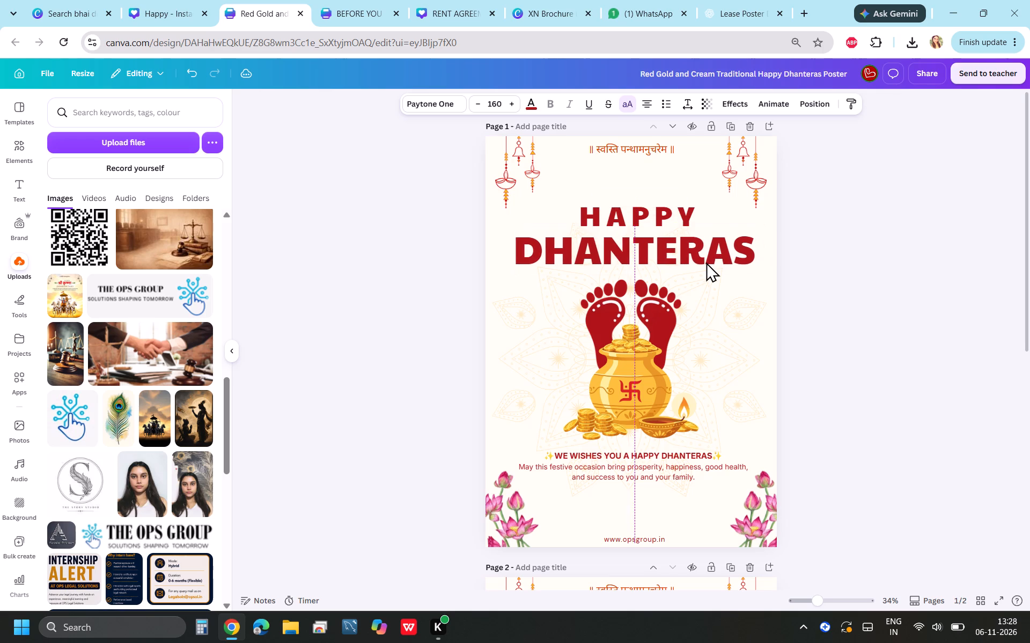
{"action": "key", "text": "Left"}
{"action": "key", "text": "Left"}
{"action": "key", "text": "Left"}
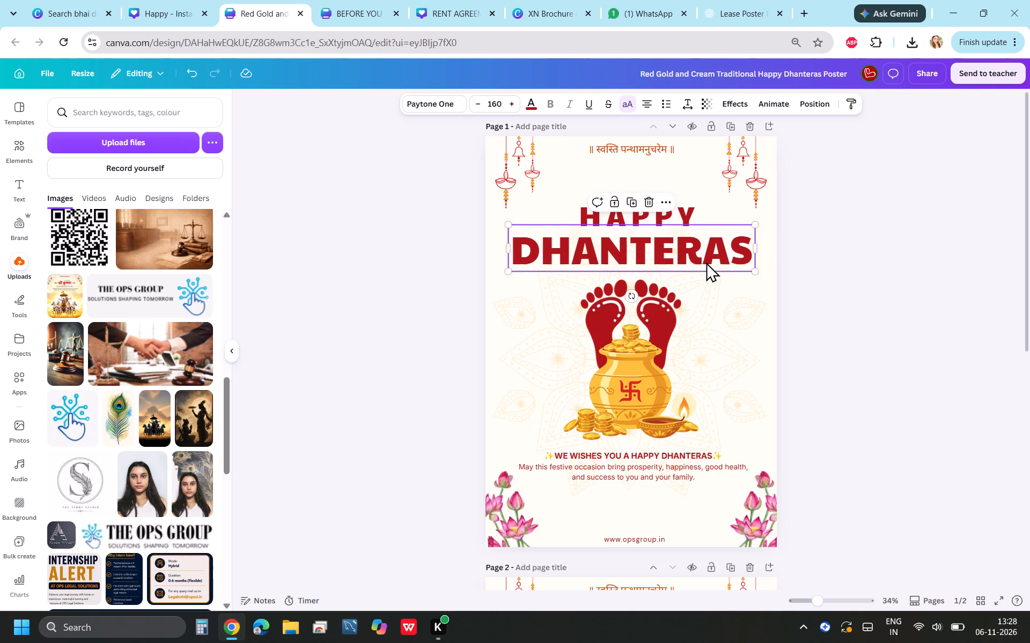
{"action": "key", "text": "Up"}
{"action": "key", "text": "Up"}
{"action": "left_click", "coordinate": [882, 247]}
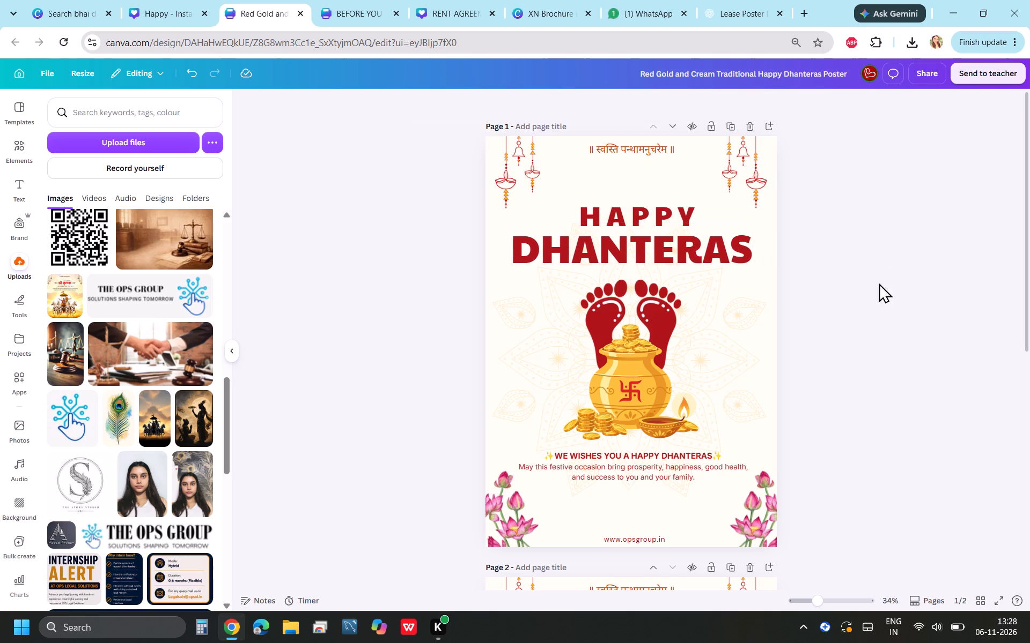
Try League Spartan and Archivo Black on page 1's HAPPY heading, and settle on the Gagalin font.
{"action": "scroll", "coordinate": [835, 208], "scroll_direction": "down", "scroll_amount": 6}
{"action": "scroll", "coordinate": [835, 211], "scroll_direction": "up", "scroll_amount": 7}
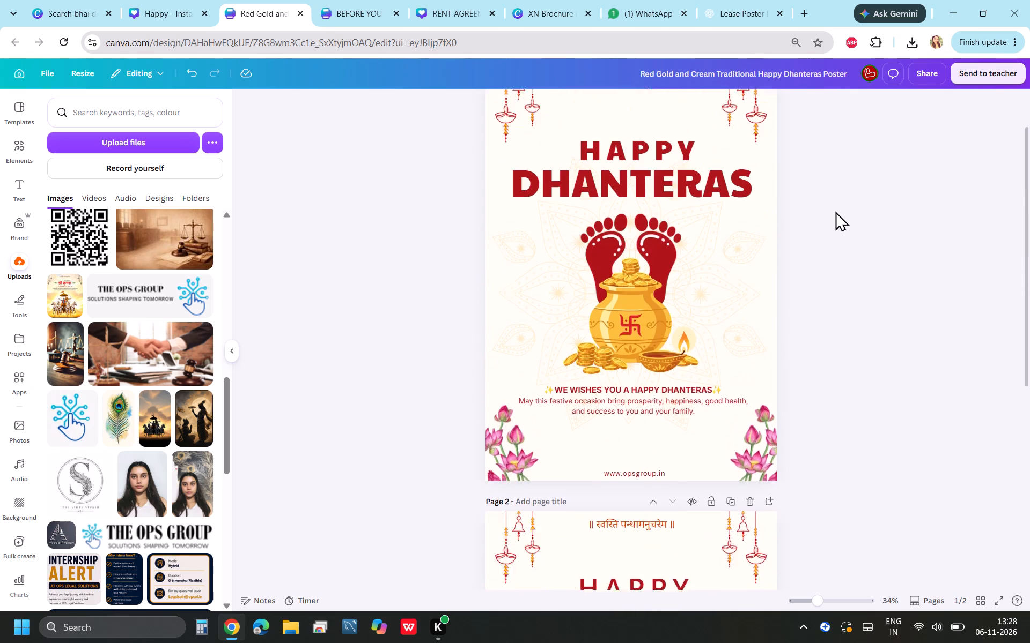
{"action": "left_click", "coordinate": [674, 226]}
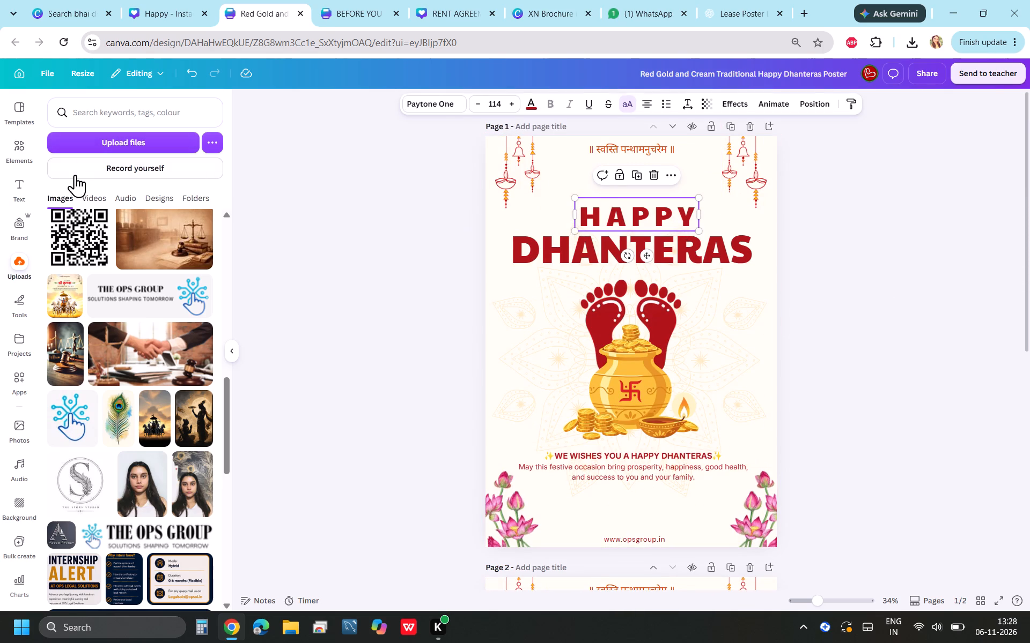
{"action": "left_click", "coordinate": [447, 93]}
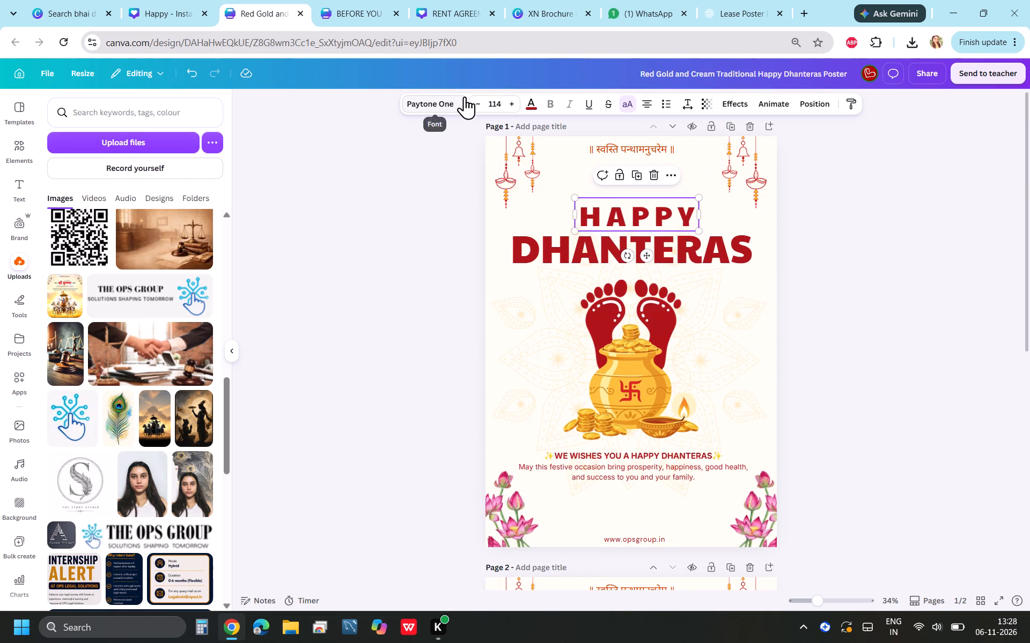
{"action": "left_click", "coordinate": [465, 96]}
{"action": "left_click", "coordinate": [453, 104]}
{"action": "left_click", "coordinate": [433, 98]}
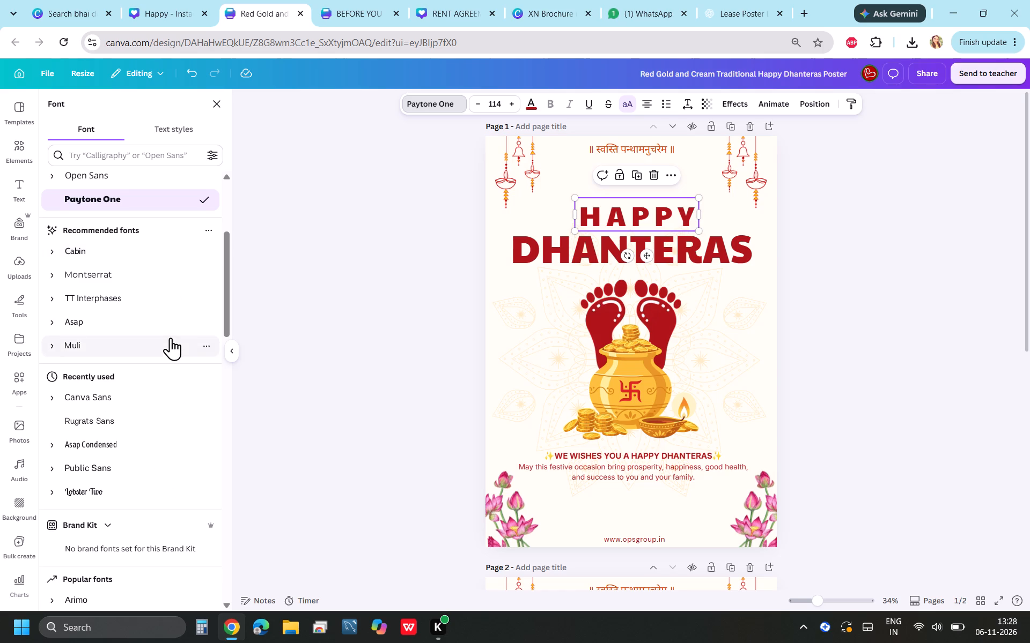
{"action": "scroll", "coordinate": [171, 338], "scroll_direction": "down", "scroll_amount": 6}
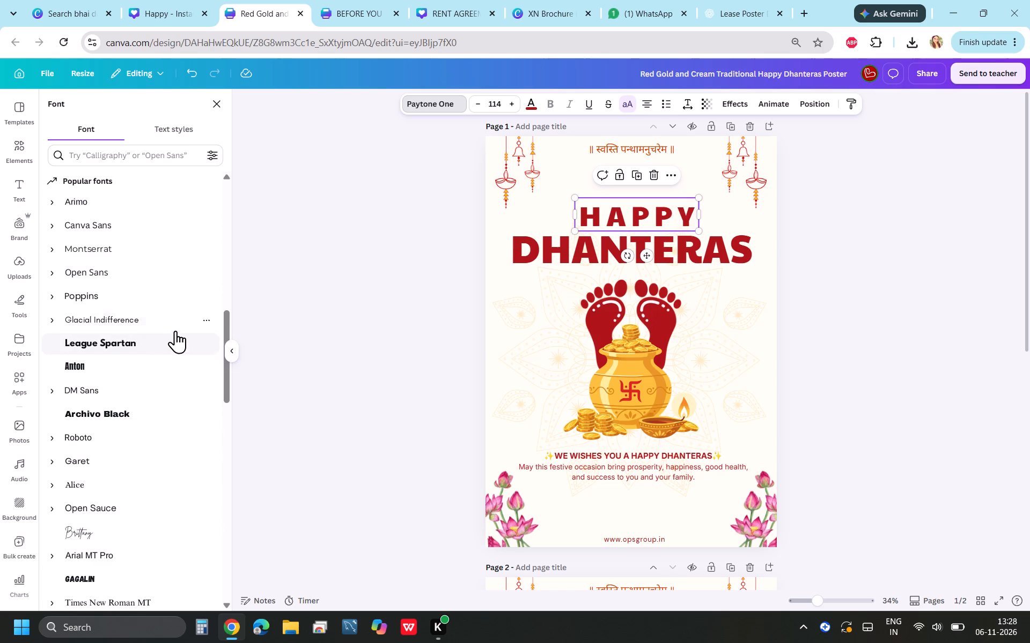
{"action": "left_click", "coordinate": [159, 340]}
{"action": "left_click", "coordinate": [133, 409]}
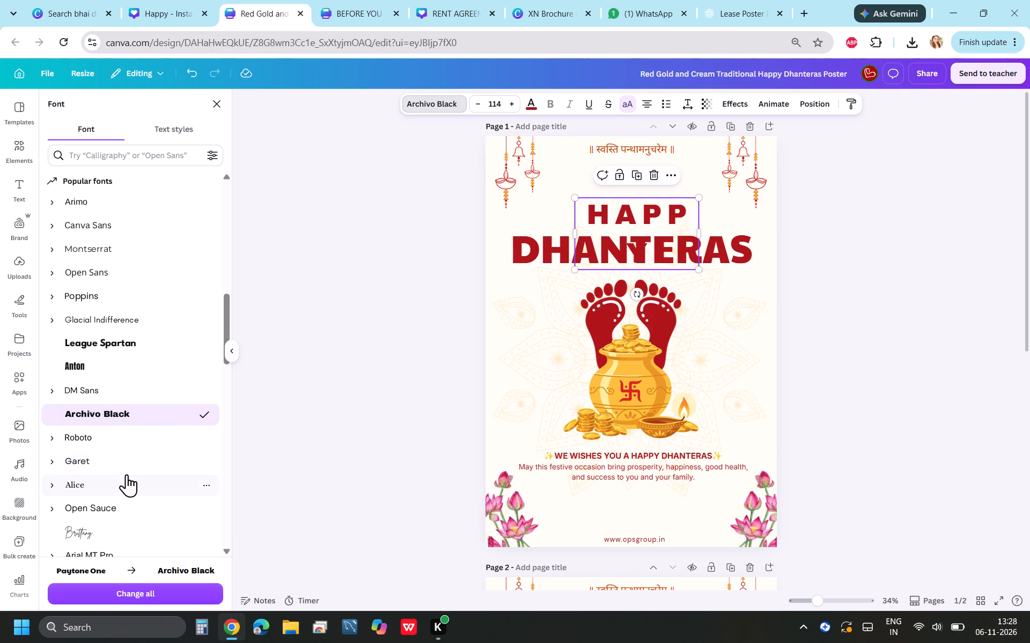
{"action": "scroll", "coordinate": [124, 475], "scroll_direction": "down", "scroll_amount": 3}
{"action": "left_click", "coordinate": [77, 377]}
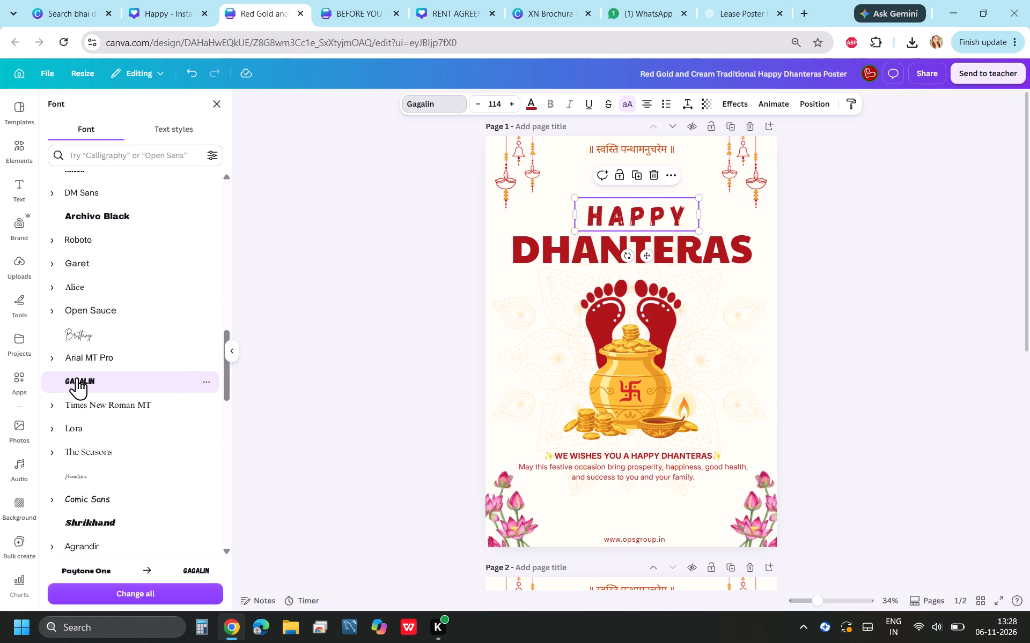
Change the DHANTERAS heading on page 1 to the Gagalin font and deselect it.
{"action": "left_click", "coordinate": [712, 258]}
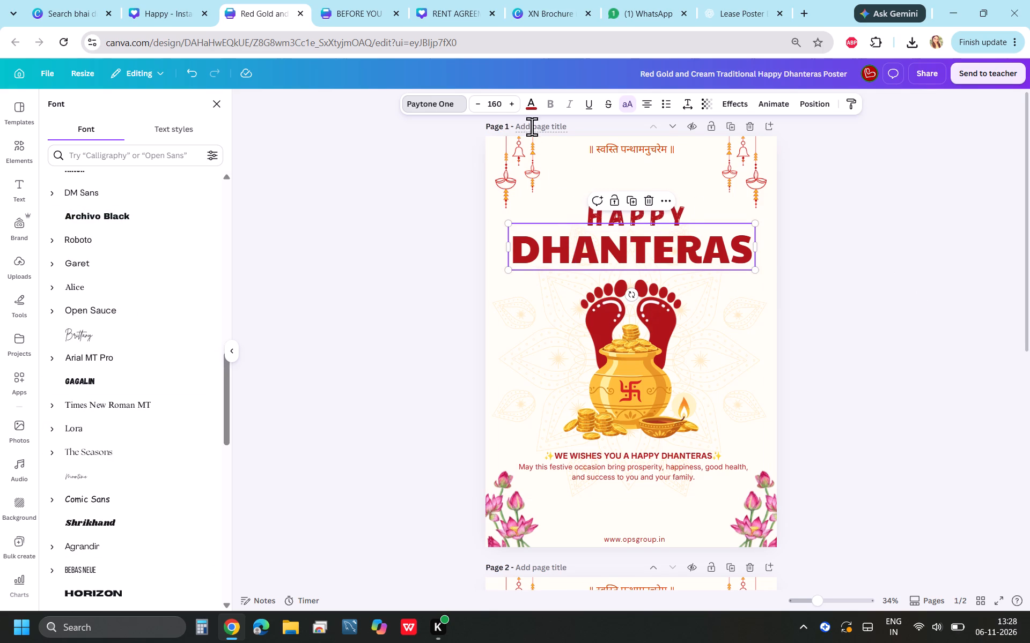
{"action": "left_click", "coordinate": [84, 382]}
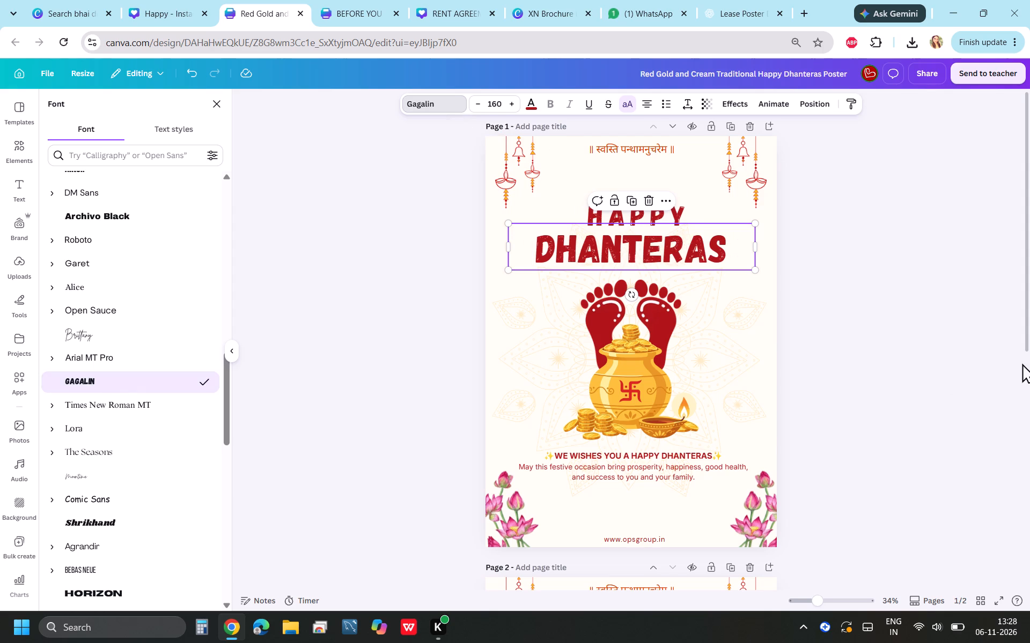
{"action": "left_click", "coordinate": [906, 304]}
{"action": "left_click", "coordinate": [906, 304]}
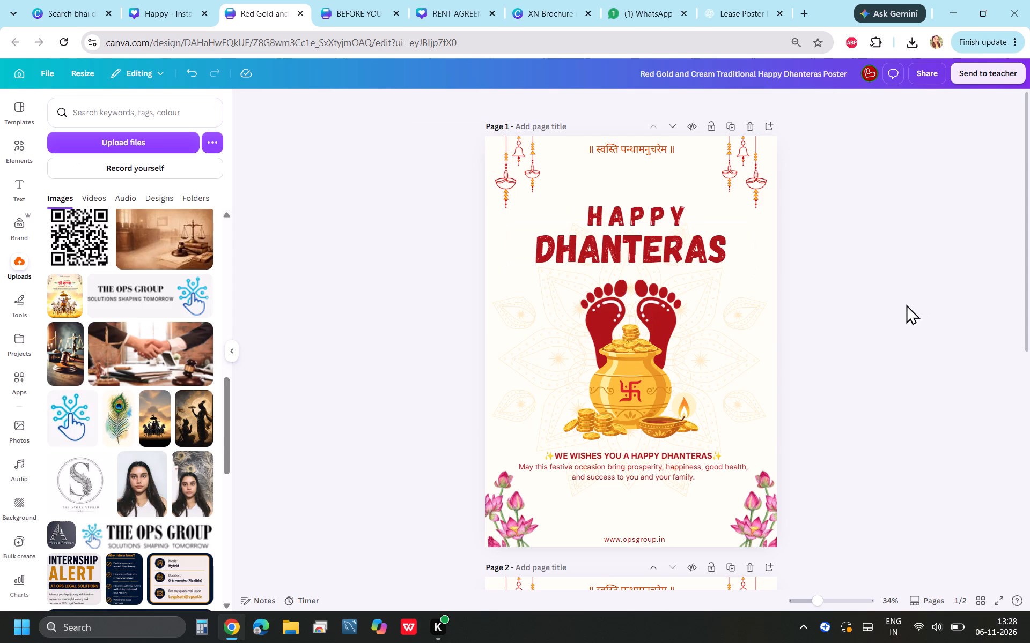
Capture a rectangular screenshot of the whole page 1 poster.
{"action": "key", "text": "Print"}
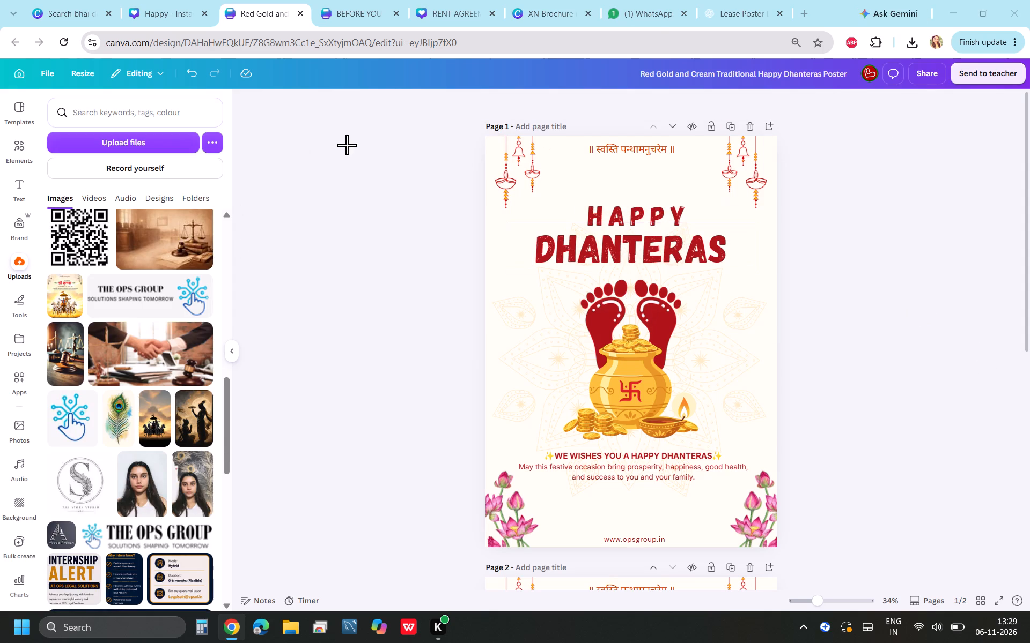
{"action": "left_click_drag", "start_coordinate": [476, 137], "coordinate": [732, 476]}
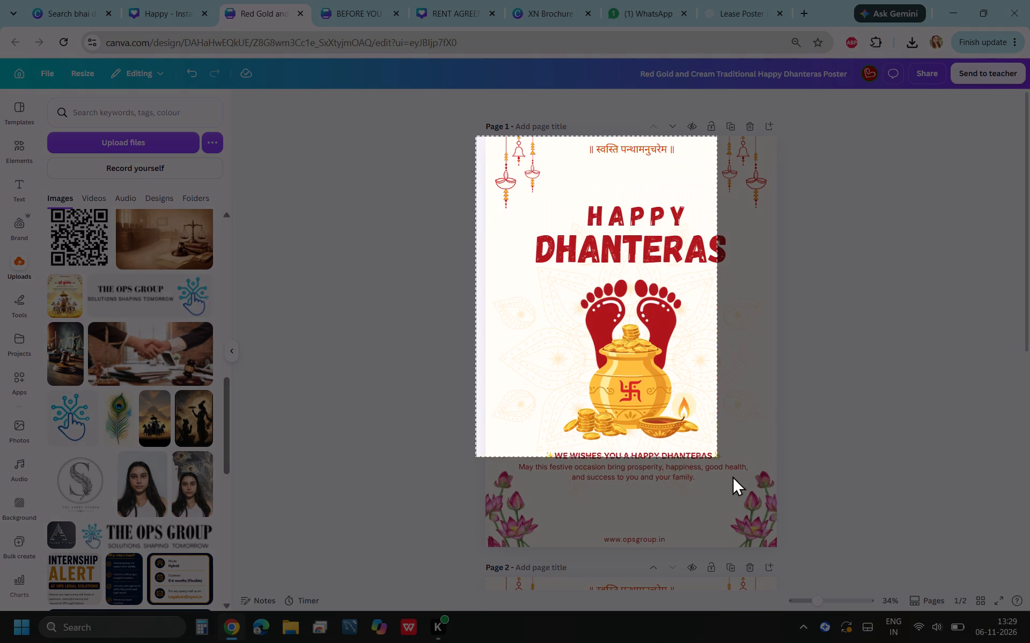
{"action": "left_click_drag", "start_coordinate": [732, 476], "coordinate": [794, 555]}
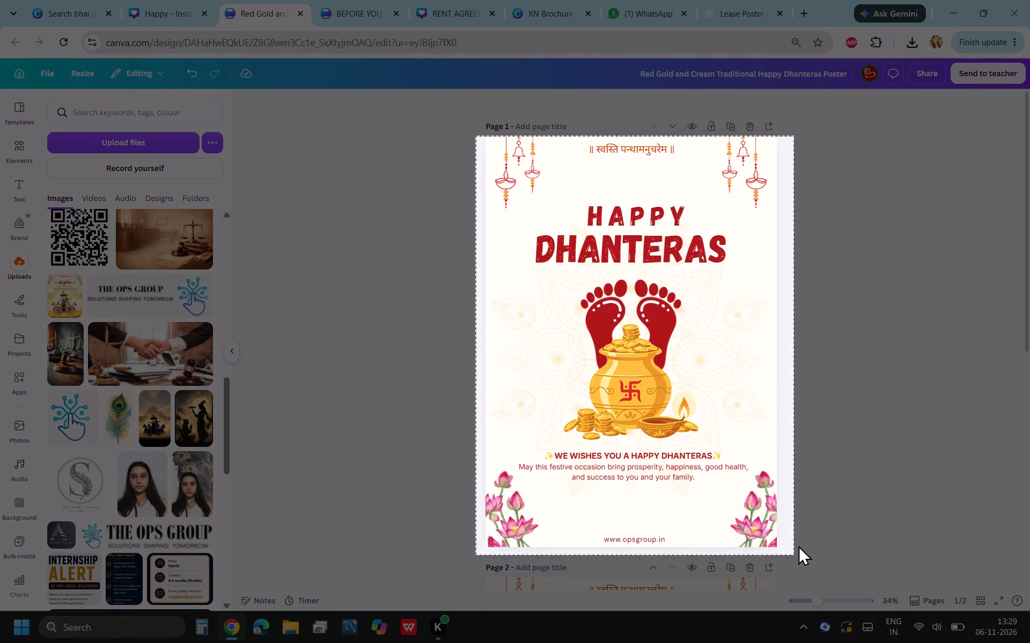
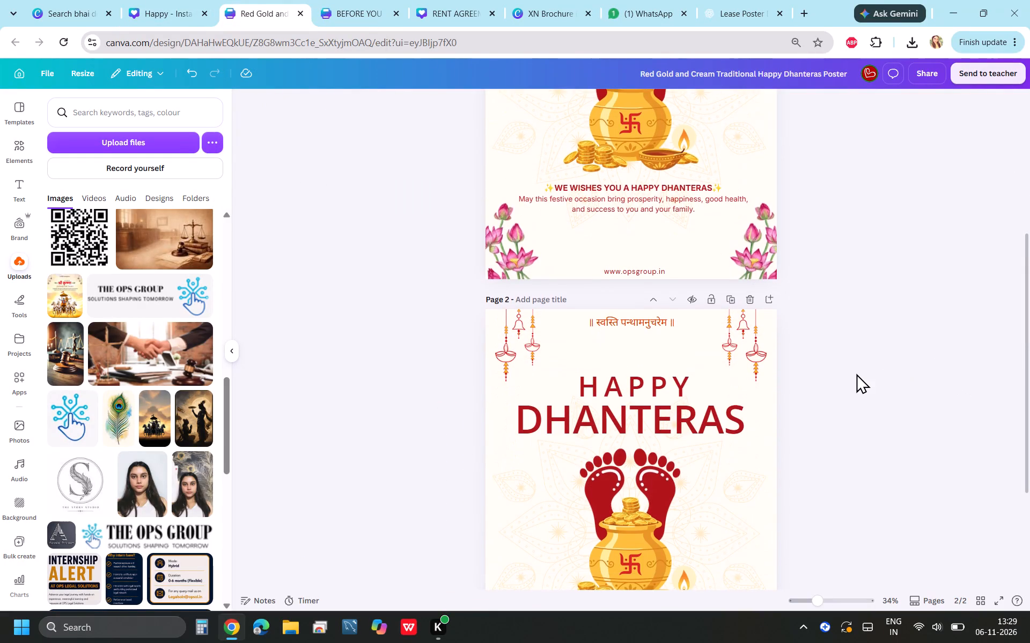
Delete page 2 of the poster, keeping only the version with the Gagalin headings.
{"action": "scroll", "coordinate": [856, 373], "scroll_direction": "down", "scroll_amount": 3}
{"action": "scroll", "coordinate": [753, 299], "scroll_direction": "up", "scroll_amount": 2}
{"action": "left_click", "coordinate": [753, 261]}
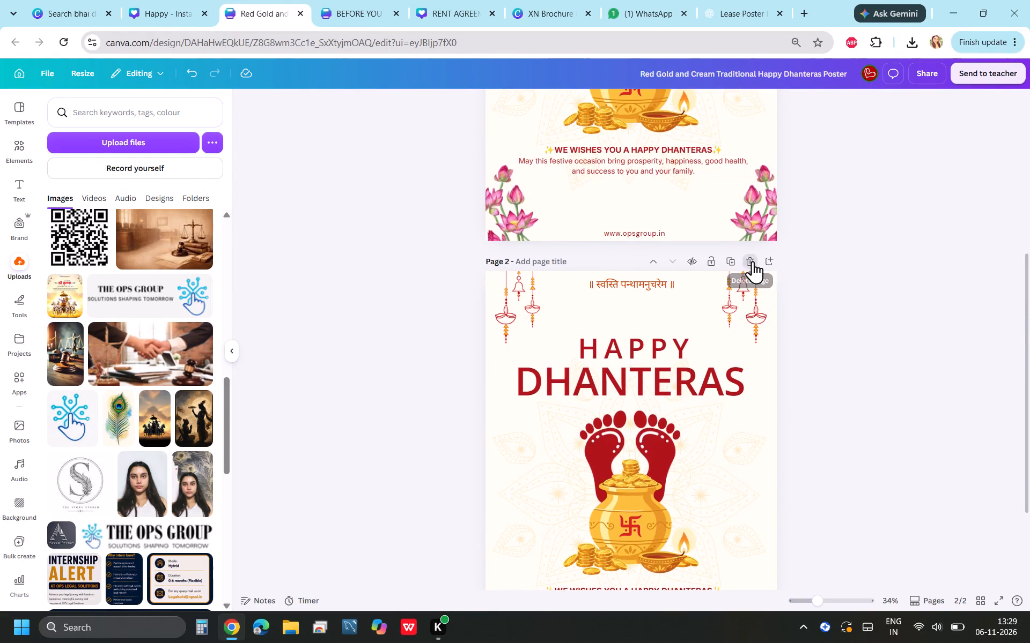
{"action": "scroll", "coordinate": [854, 300], "scroll_direction": "up", "scroll_amount": 2}
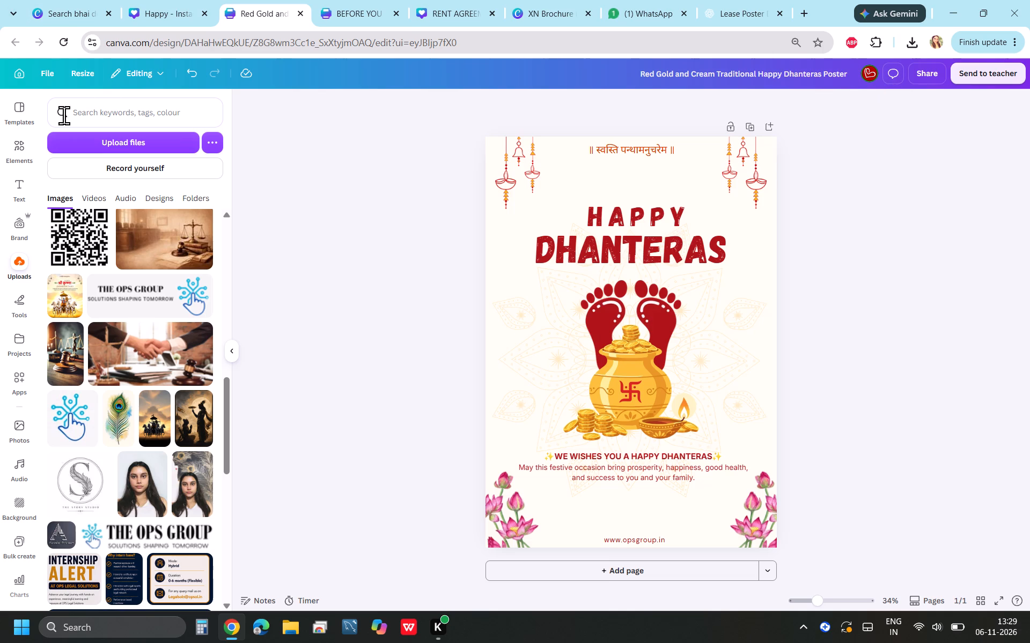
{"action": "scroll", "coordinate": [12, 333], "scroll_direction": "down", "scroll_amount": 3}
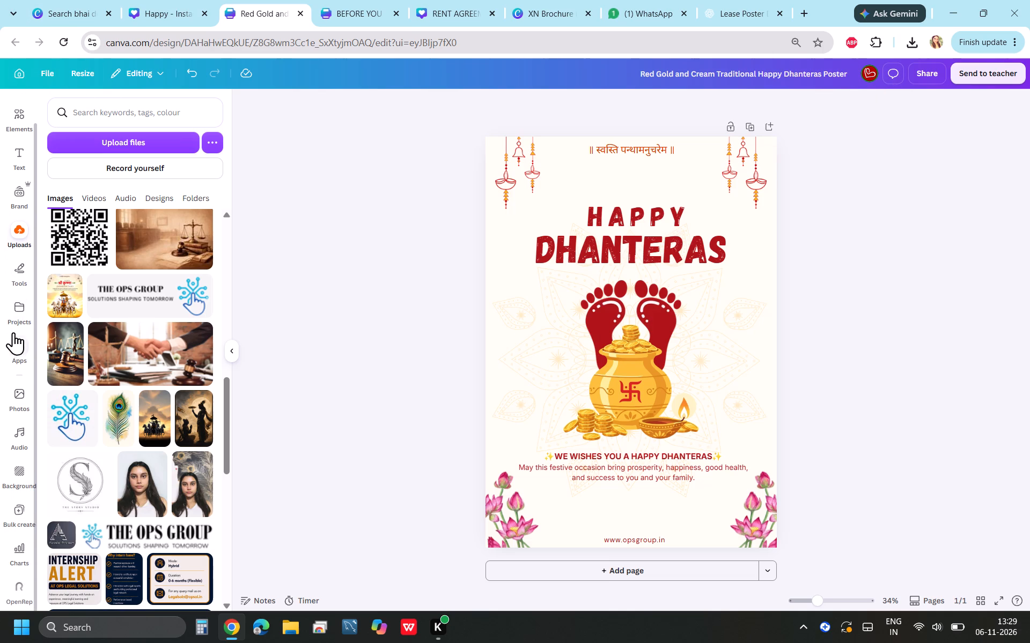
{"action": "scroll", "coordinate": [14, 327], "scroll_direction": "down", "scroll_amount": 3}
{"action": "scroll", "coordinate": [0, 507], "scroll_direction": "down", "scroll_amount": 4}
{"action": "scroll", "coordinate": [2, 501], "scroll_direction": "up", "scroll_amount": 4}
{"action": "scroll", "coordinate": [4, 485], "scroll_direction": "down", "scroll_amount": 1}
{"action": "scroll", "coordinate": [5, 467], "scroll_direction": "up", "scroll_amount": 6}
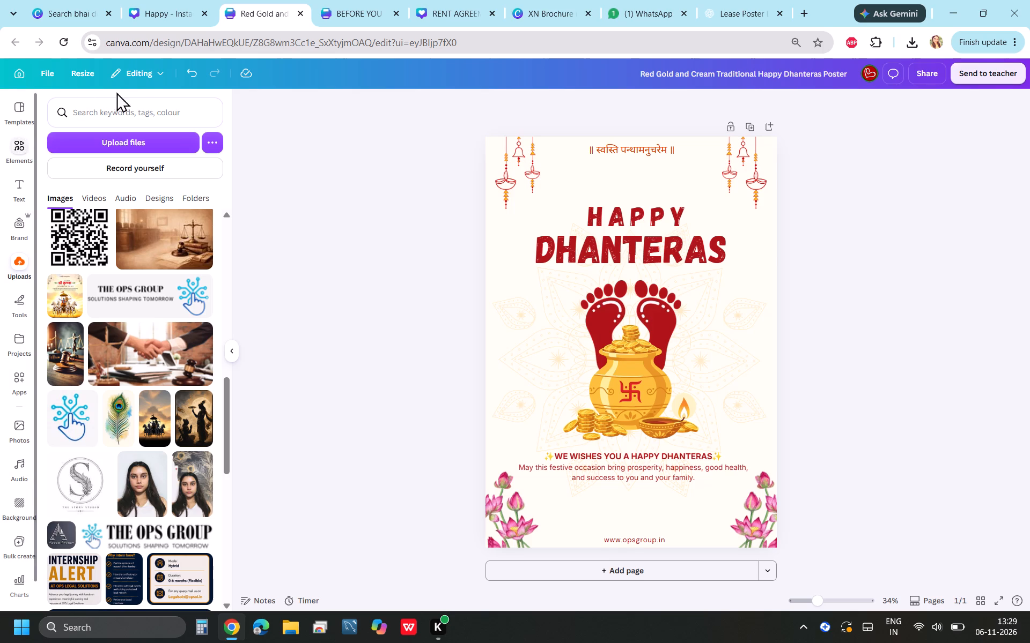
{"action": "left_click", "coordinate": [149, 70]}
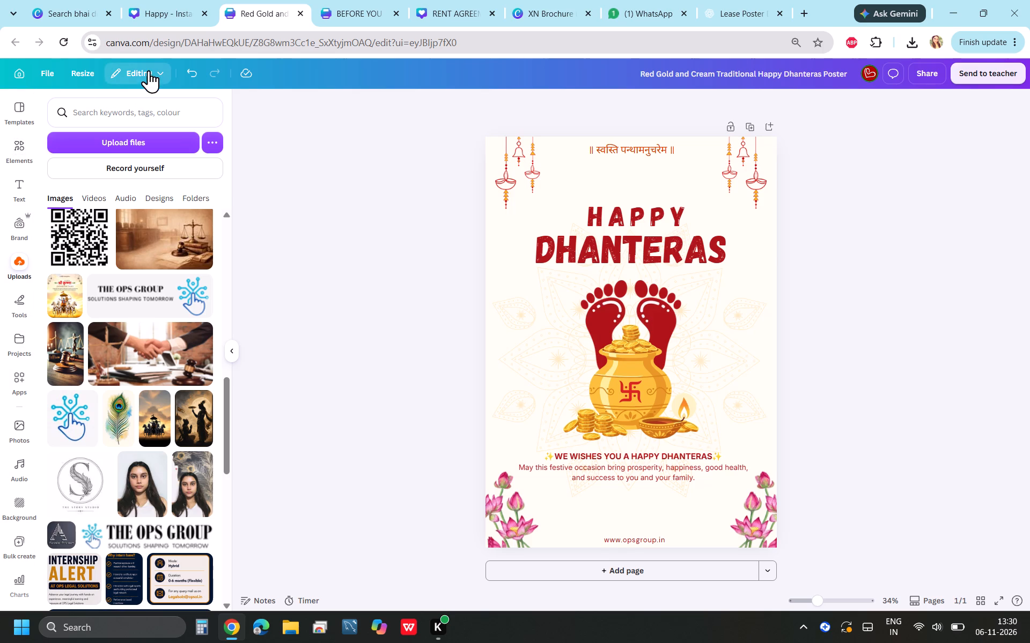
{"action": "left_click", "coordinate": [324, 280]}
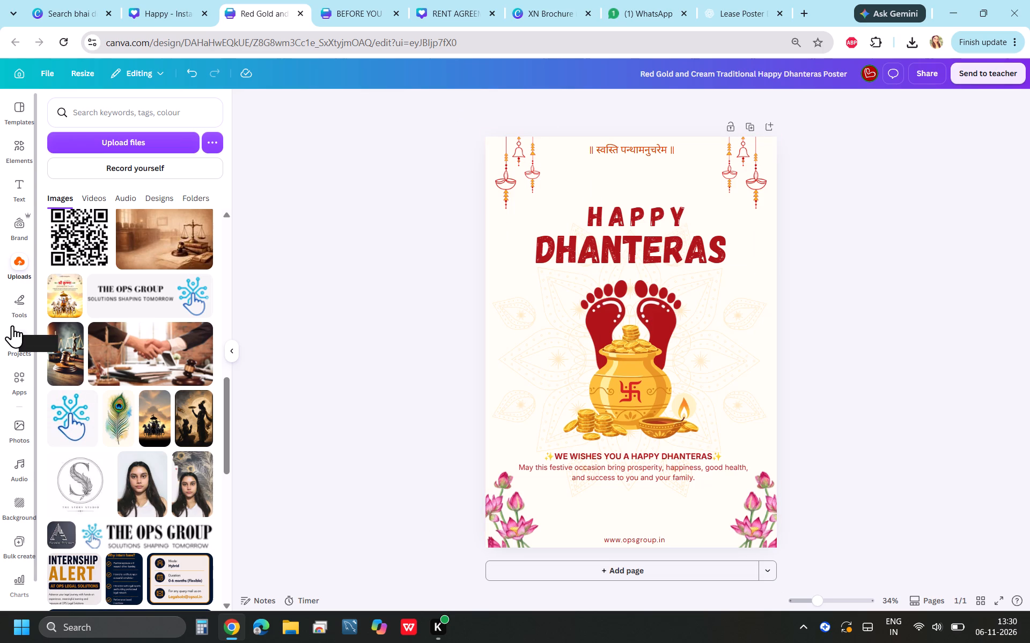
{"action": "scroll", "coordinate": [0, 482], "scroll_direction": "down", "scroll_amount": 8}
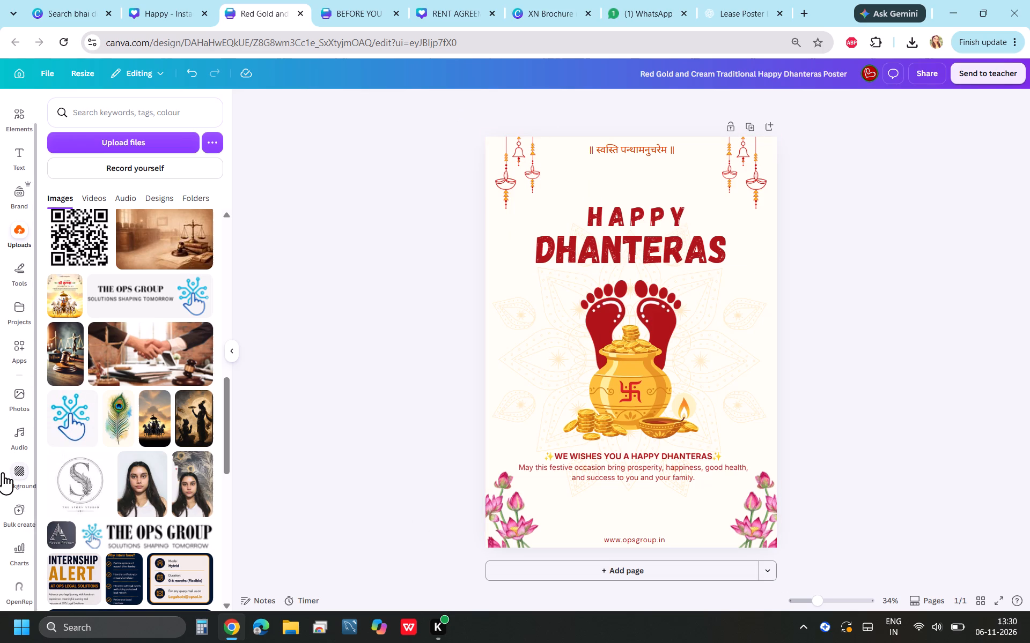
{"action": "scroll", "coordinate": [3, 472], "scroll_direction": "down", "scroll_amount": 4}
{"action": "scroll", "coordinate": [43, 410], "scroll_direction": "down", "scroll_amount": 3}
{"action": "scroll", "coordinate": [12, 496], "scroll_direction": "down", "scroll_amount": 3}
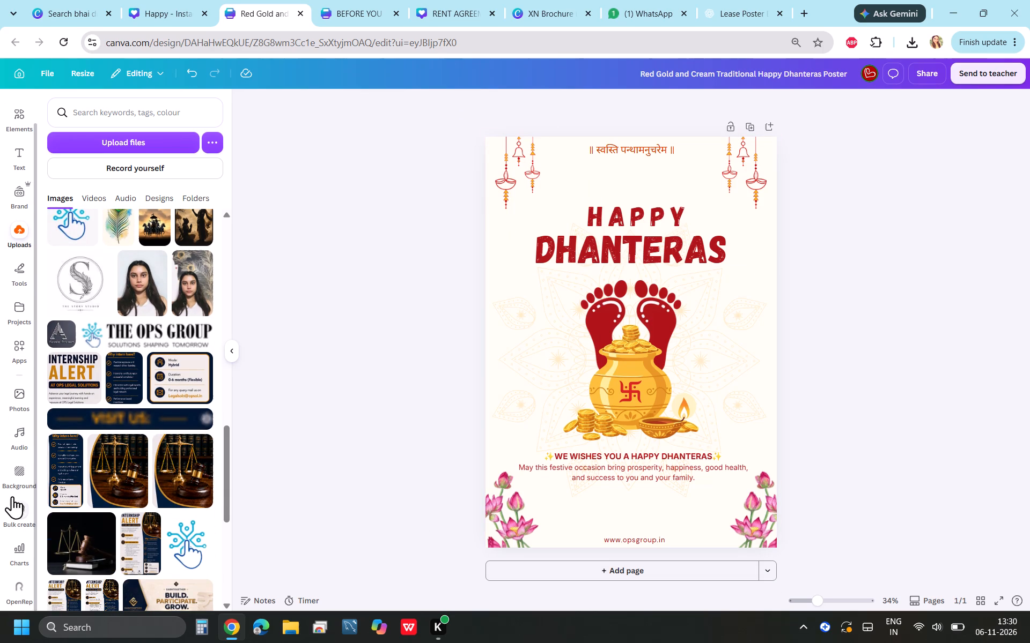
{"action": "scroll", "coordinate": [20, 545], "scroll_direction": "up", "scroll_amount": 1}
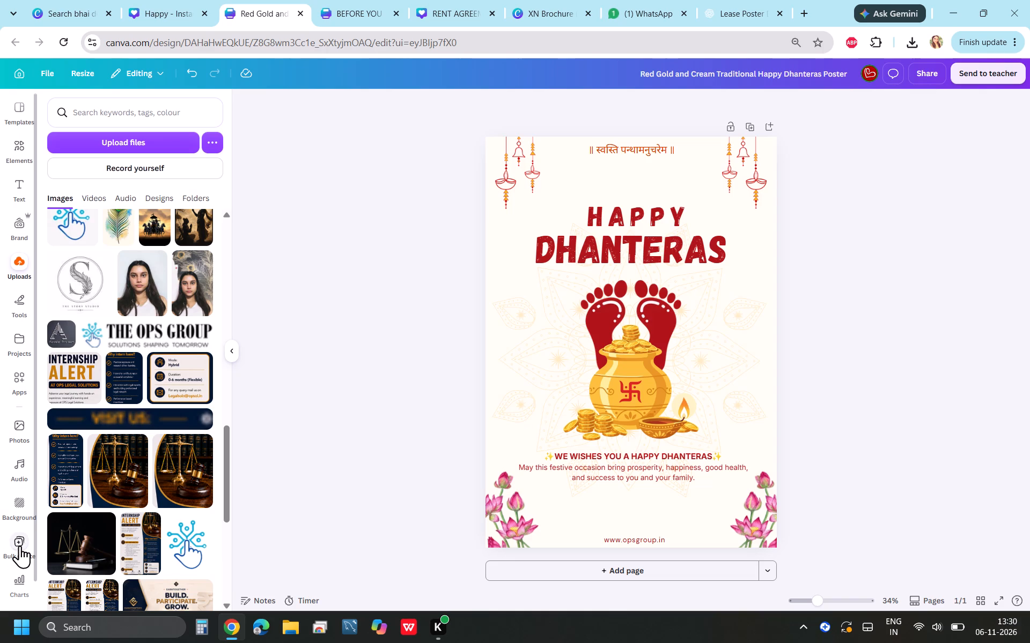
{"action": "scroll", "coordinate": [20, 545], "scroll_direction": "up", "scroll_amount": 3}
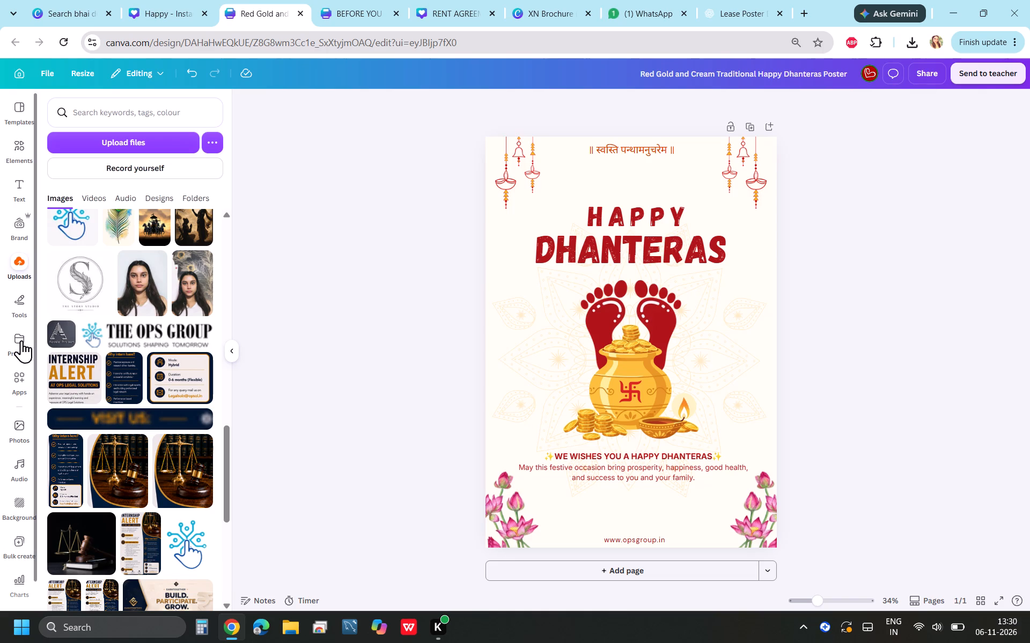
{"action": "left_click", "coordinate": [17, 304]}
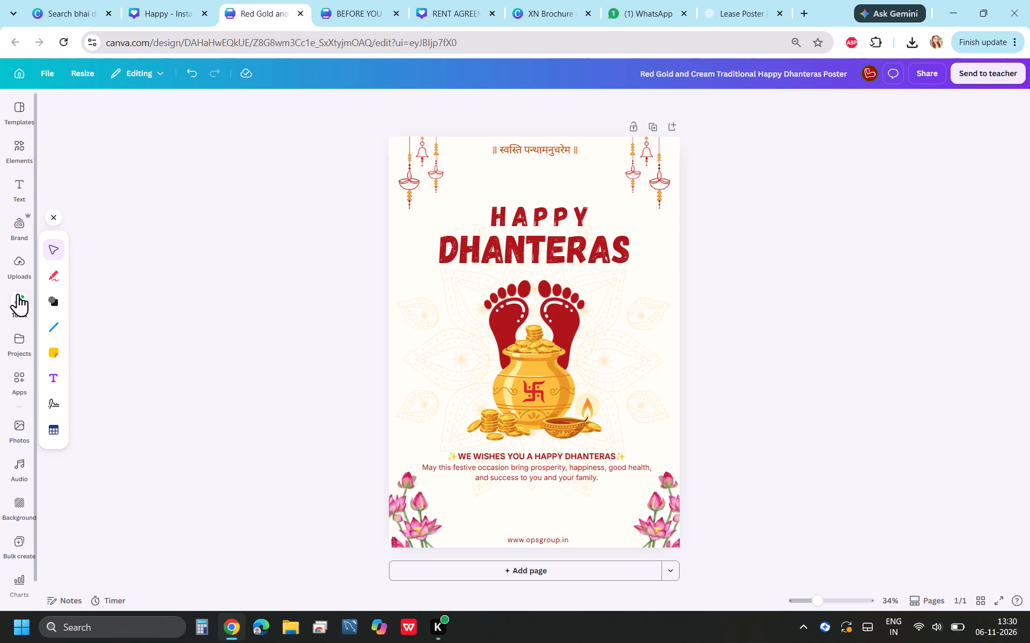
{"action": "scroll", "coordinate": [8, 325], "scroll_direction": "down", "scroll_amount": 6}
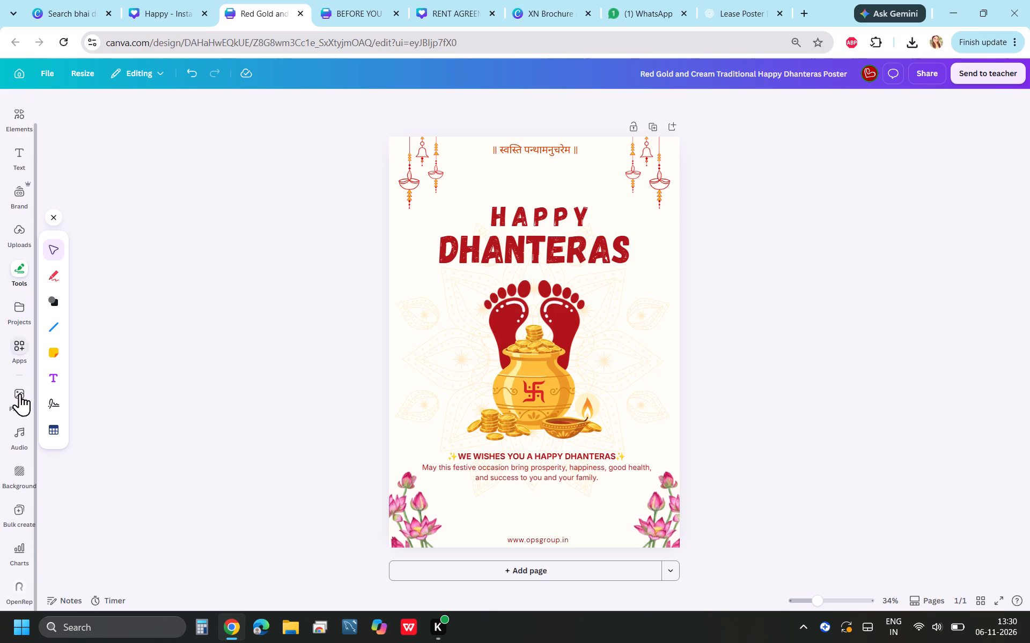
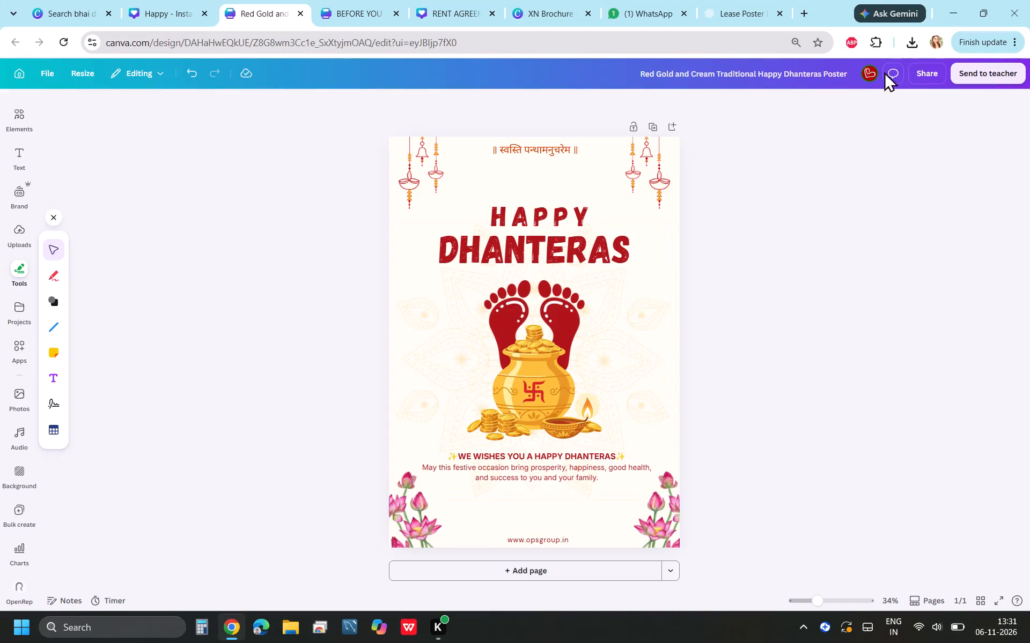
Set up a JPG download of the Dhanteras poster with the size multiplier at 1.25.
{"action": "left_click", "coordinate": [937, 69]}
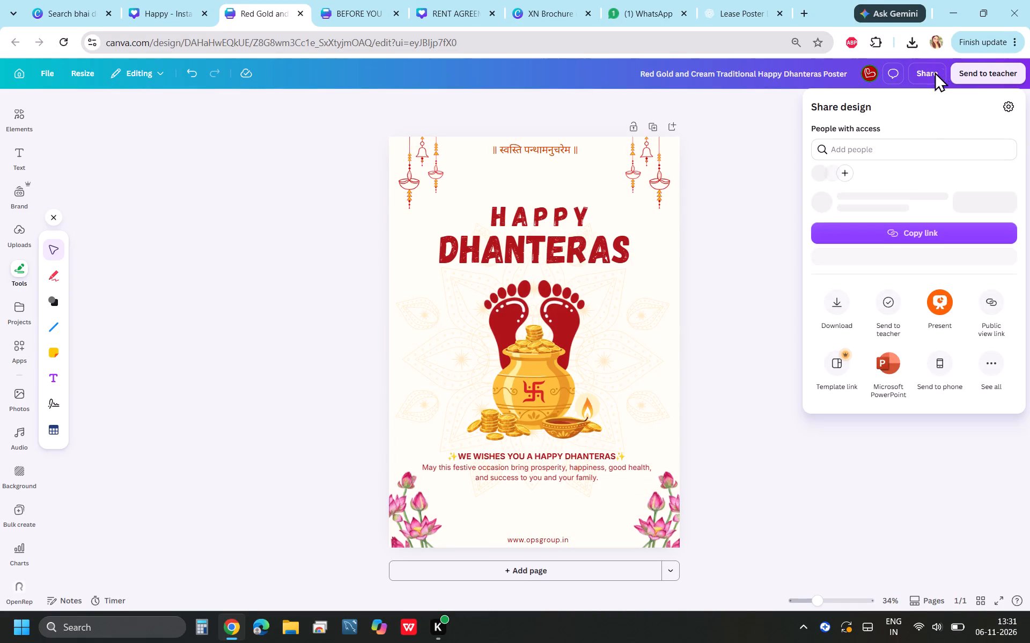
{"action": "left_click", "coordinate": [826, 325]}
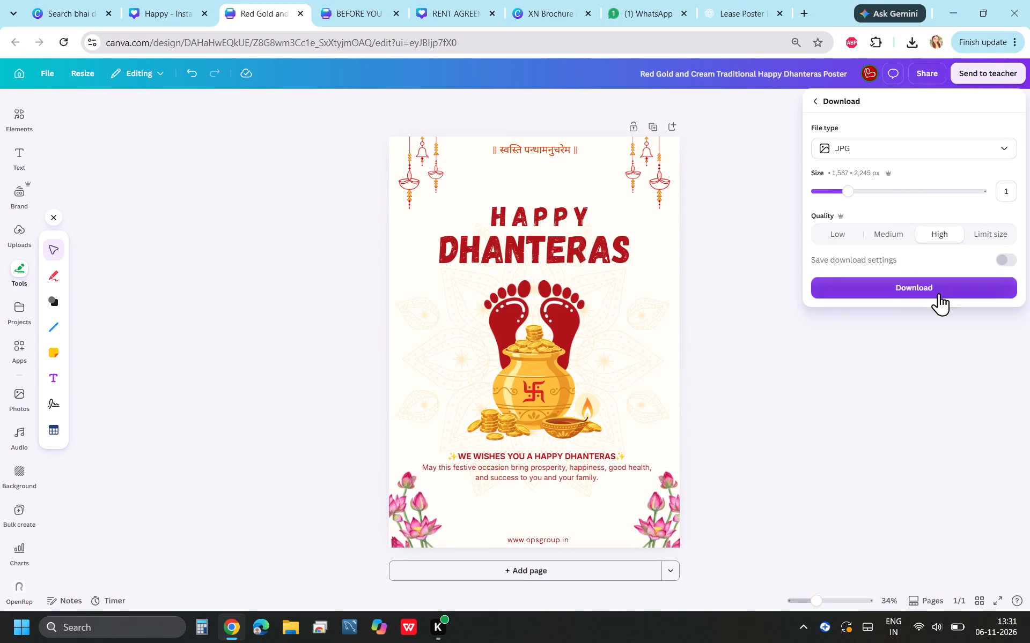
{"action": "left_click", "coordinate": [876, 189]}
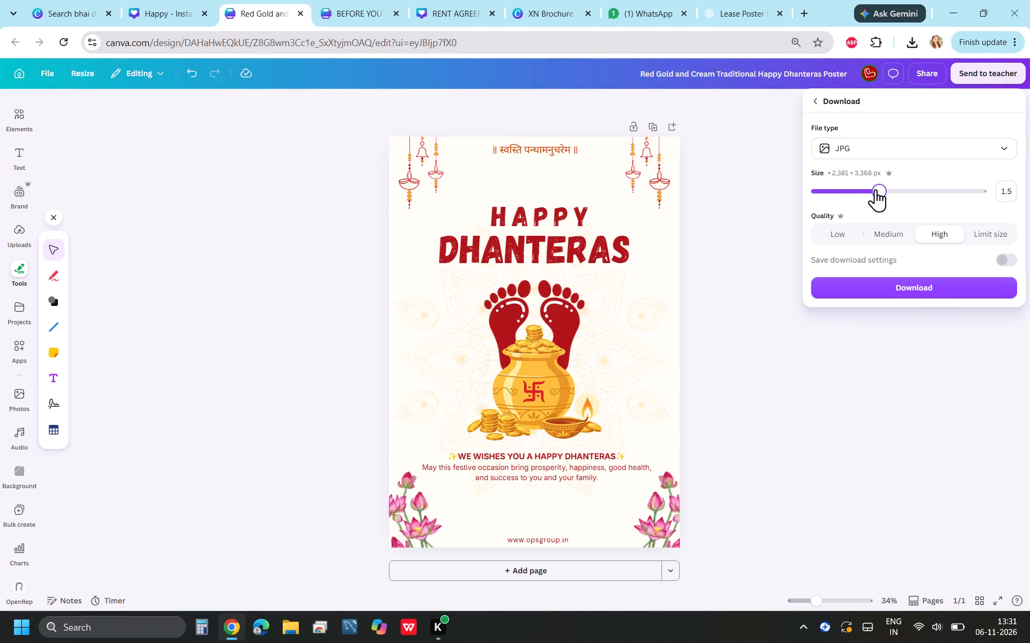
{"action": "left_click", "coordinate": [837, 190]}
{"action": "left_click", "coordinate": [859, 189]}
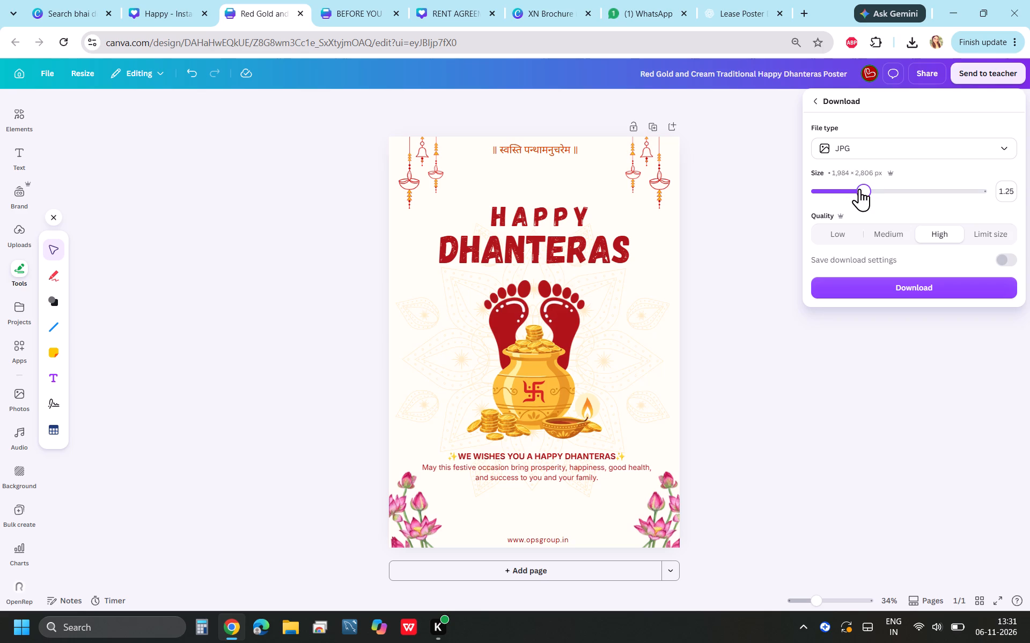